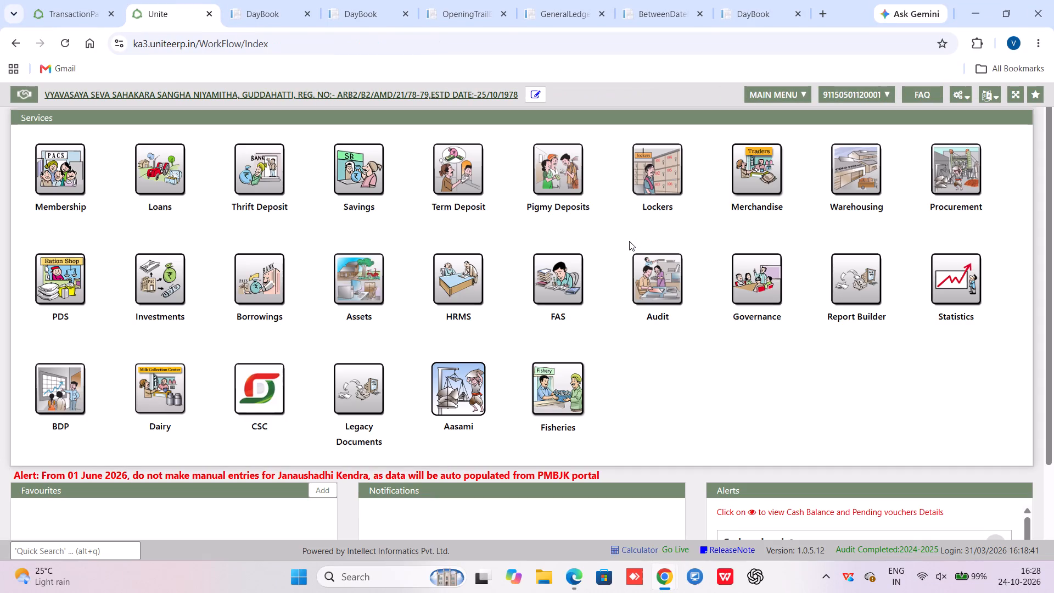
Open the General Ledger report from the reports of the FAS module.
{"action": "left_click", "coordinate": [566, 300]}
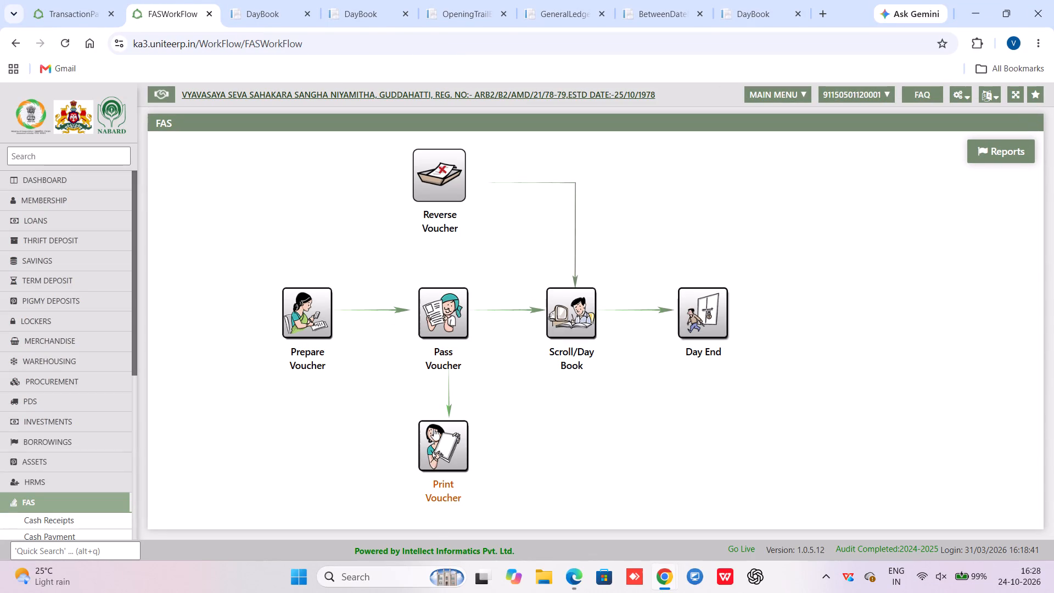
{"action": "left_click", "coordinate": [983, 150]}
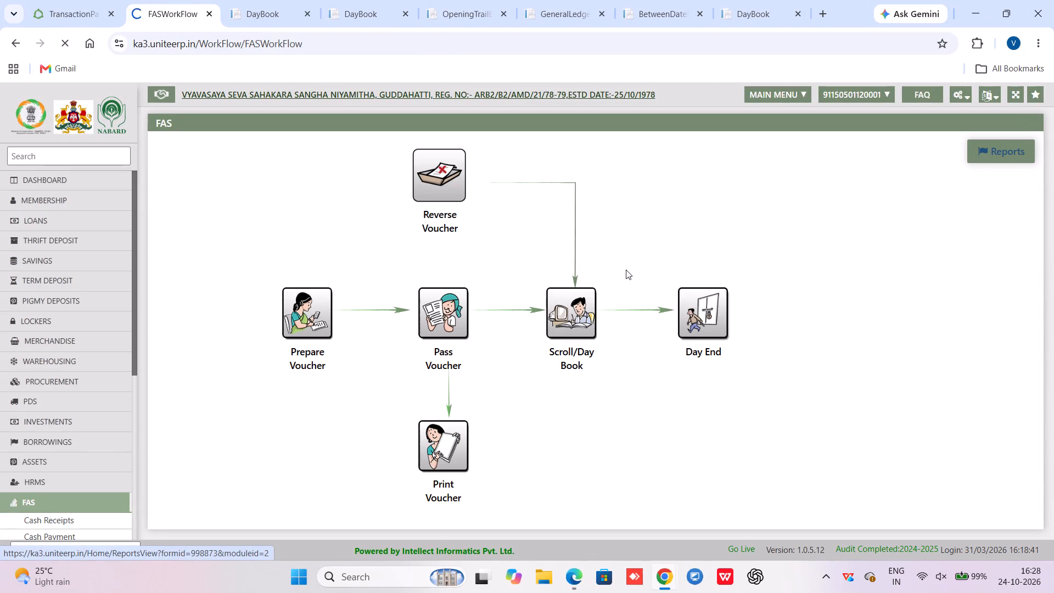
{"action": "left_click", "coordinate": [478, 289]}
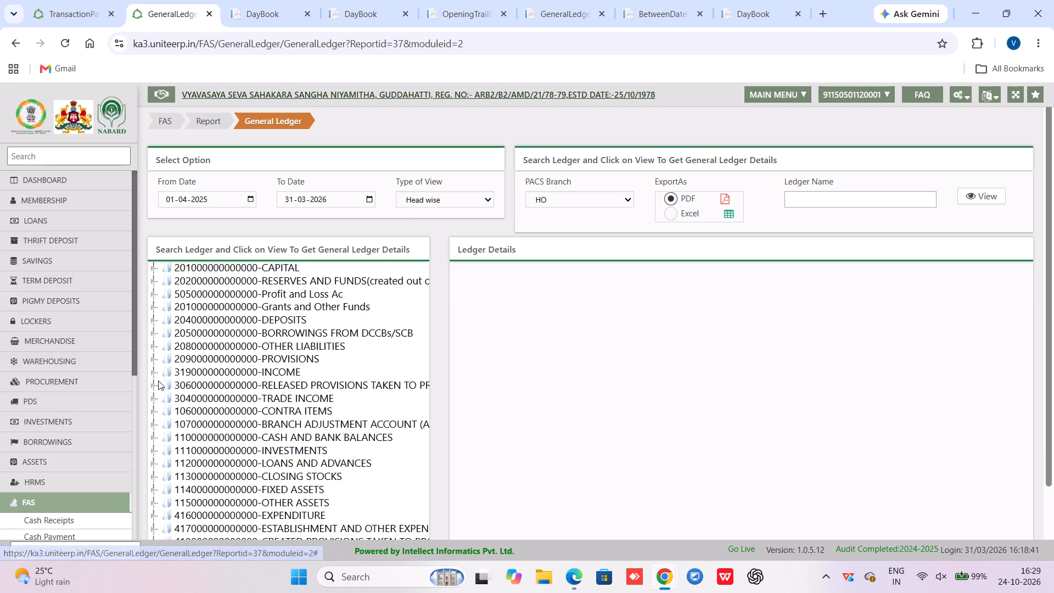
Generate the Day Wise general ledger PDF for the INVESTMENTS head, expanding its sub-ledgers.
{"action": "left_click", "coordinate": [153, 447]}
{"action": "left_click", "coordinate": [231, 454]}
{"action": "left_click", "coordinate": [432, 194]}
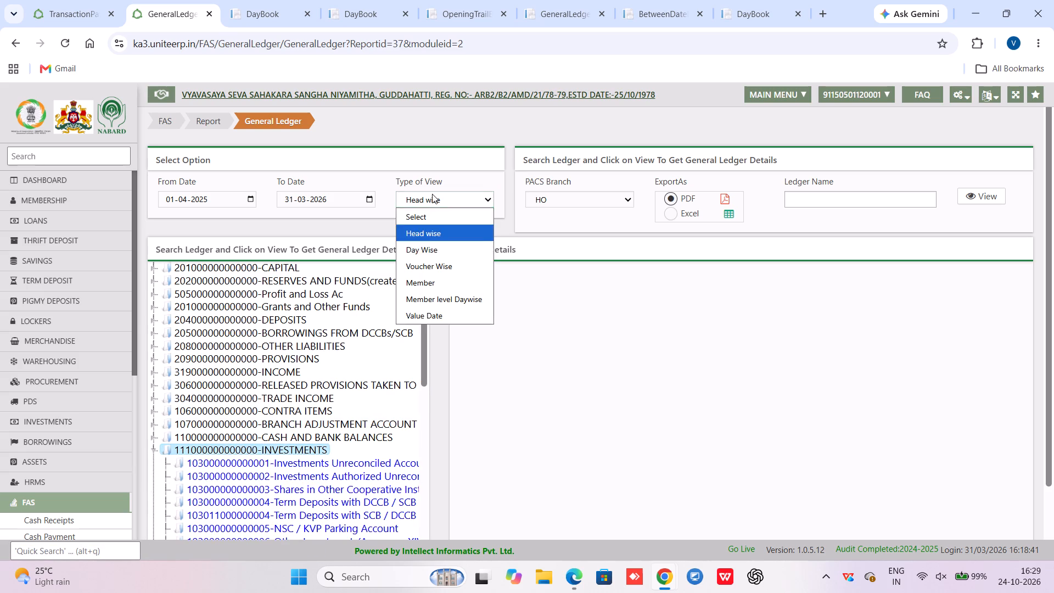
{"action": "left_click", "coordinate": [432, 251]}
{"action": "left_click", "coordinate": [974, 202]}
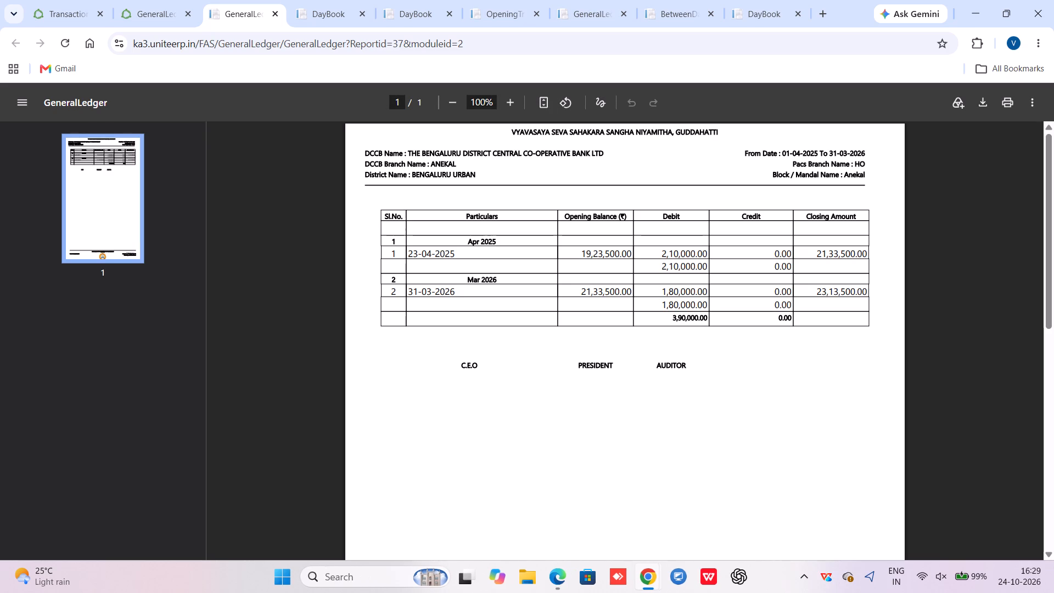
Return to the General Ledger form and generate the Head wise PDF for the INVESTMENTS head.
{"action": "left_click", "coordinate": [128, 0]}
{"action": "left_click", "coordinate": [476, 201]}
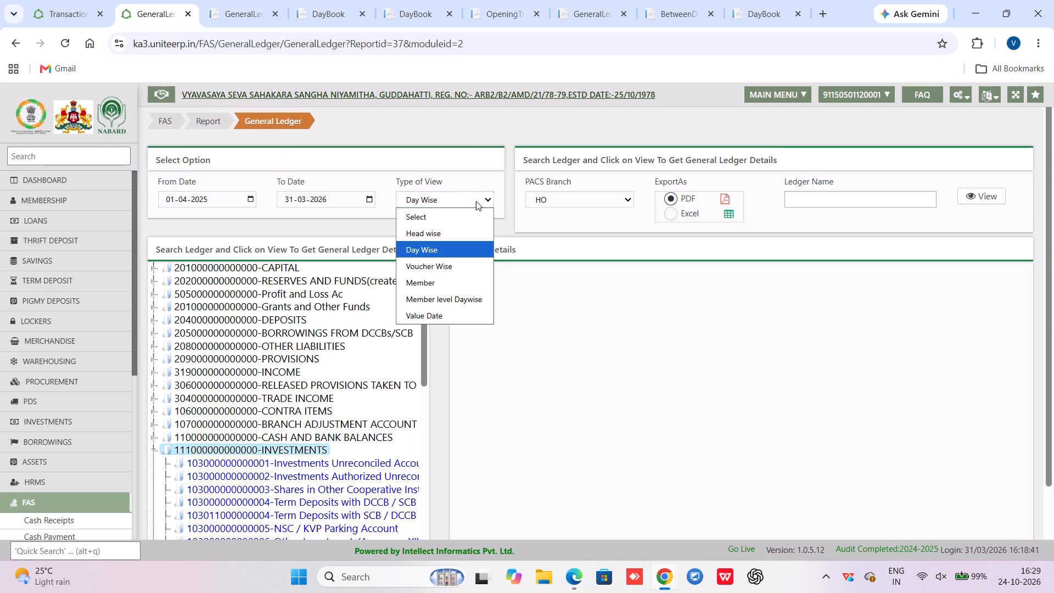
{"action": "left_click", "coordinate": [420, 234]}
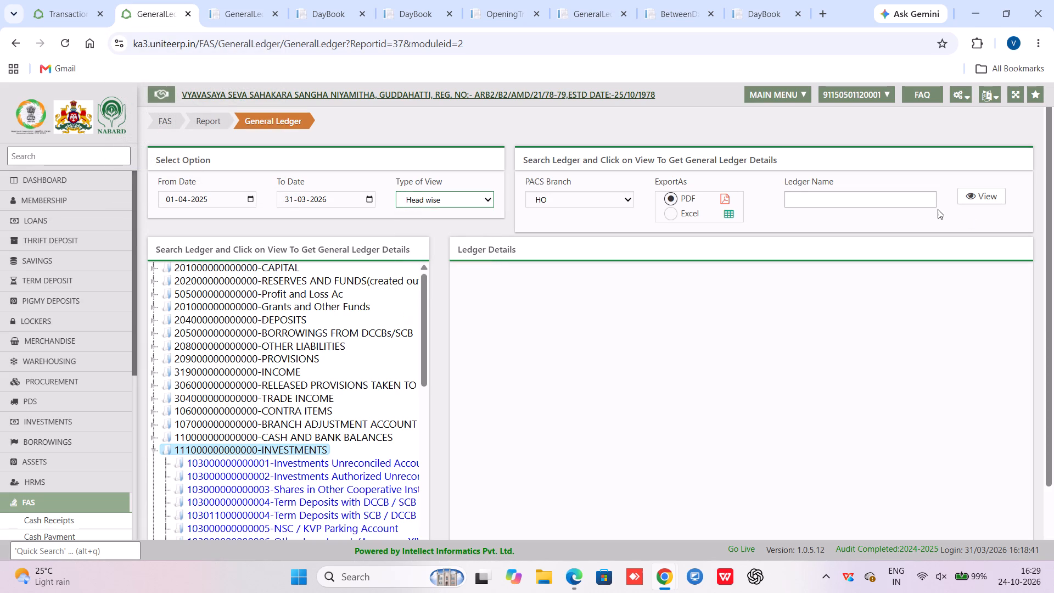
{"action": "left_click", "coordinate": [967, 204]}
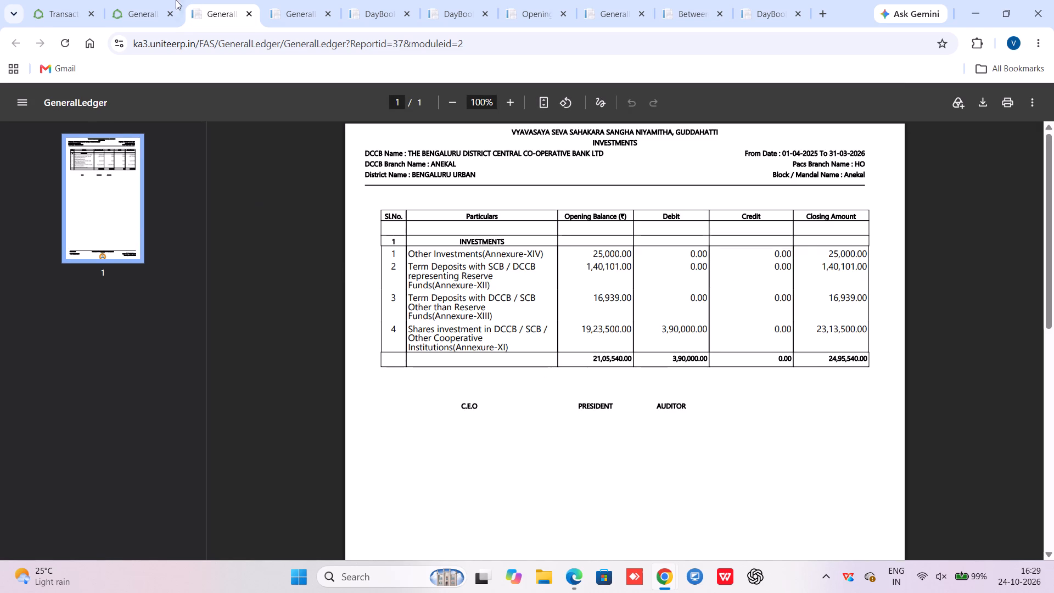
Check the closing amount of Term Deposits with SCB / DCCB representing Reserve Funds in the head-wise ledger.
{"action": "left_click", "coordinate": [155, 1]}
{"action": "left_click", "coordinate": [233, 0]}
{"action": "left_click_drag", "start_coordinate": [815, 268], "coordinate": [881, 268]}
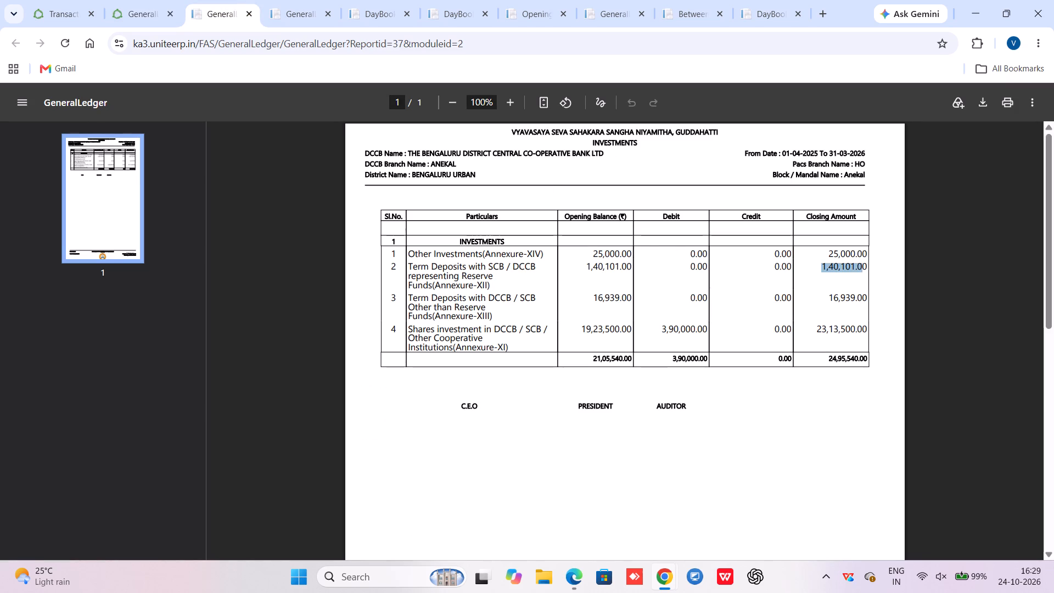
Return to the General Ledger form and look through the sub-ledgers under INVESTMENTS.
{"action": "left_click", "coordinate": [133, 0]}
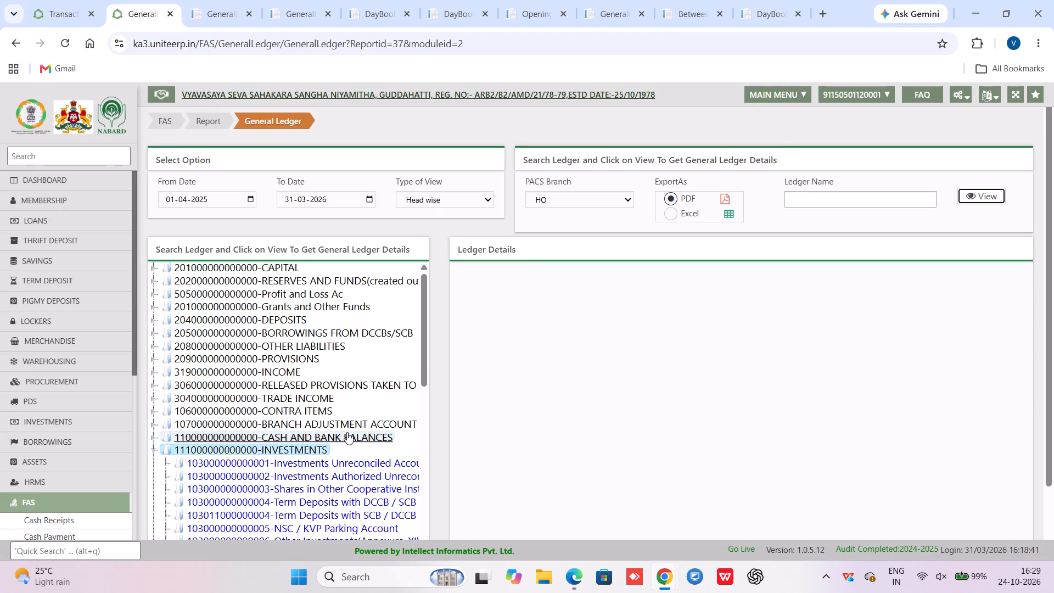
{"action": "scroll", "coordinate": [347, 432], "scroll_direction": "down", "scroll_amount": 3}
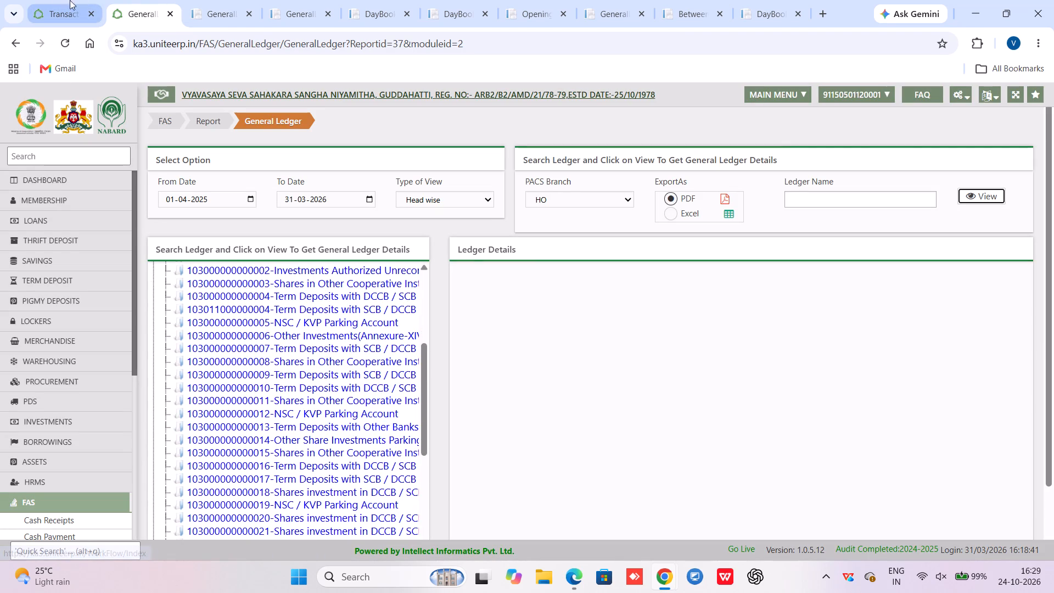
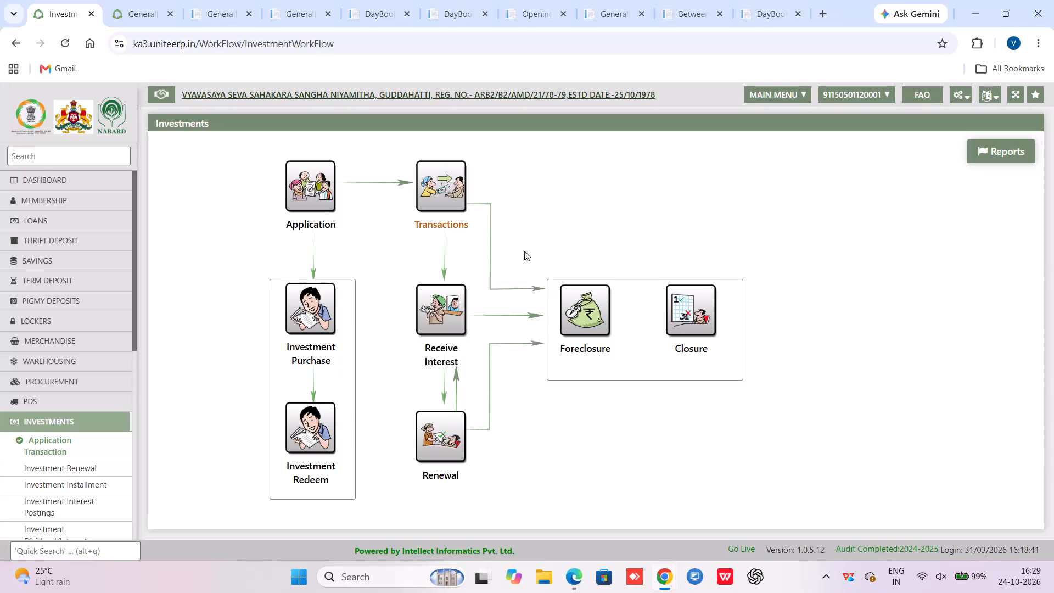
Recheck the INVESTMENTS balances in the head-wise ledger and open the Investment Closure form.
{"action": "left_click", "coordinate": [592, 217]}
{"action": "left_click", "coordinate": [206, 0]}
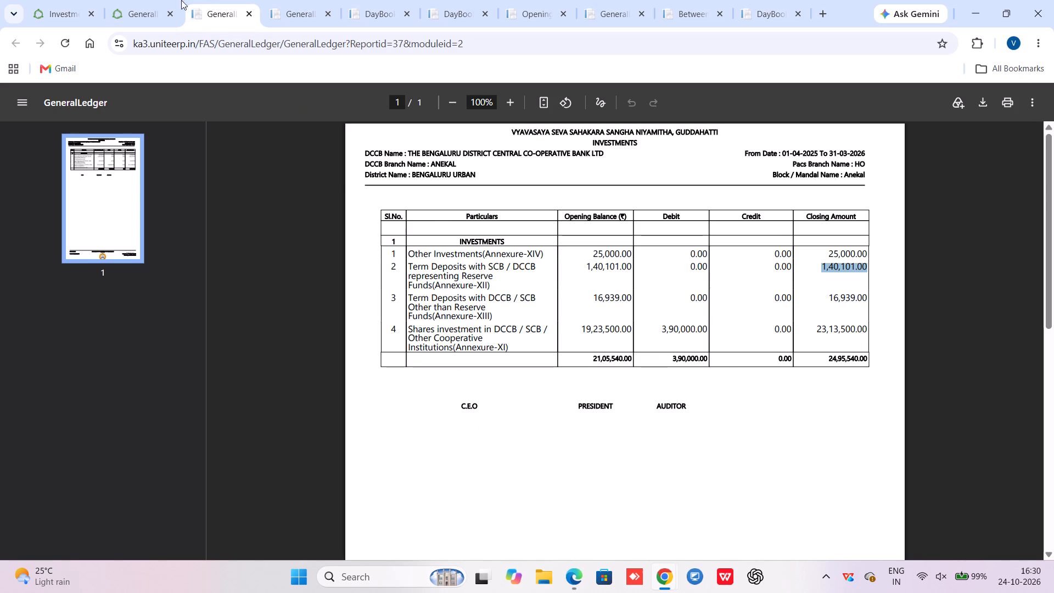
{"action": "left_click", "coordinate": [143, 0]}
{"action": "left_click", "coordinate": [54, 0]}
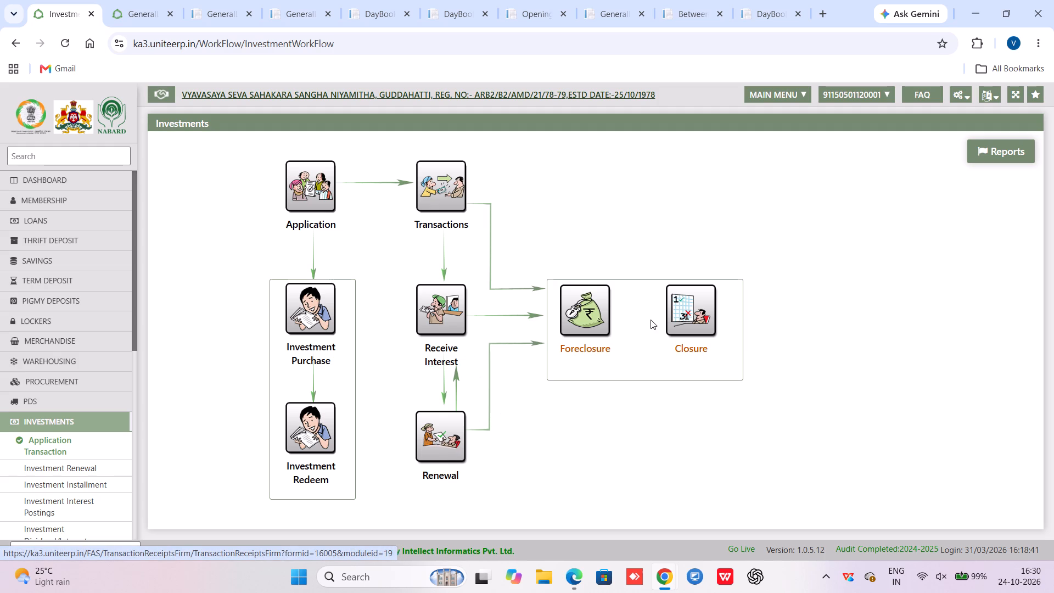
{"action": "left_click", "coordinate": [708, 316]}
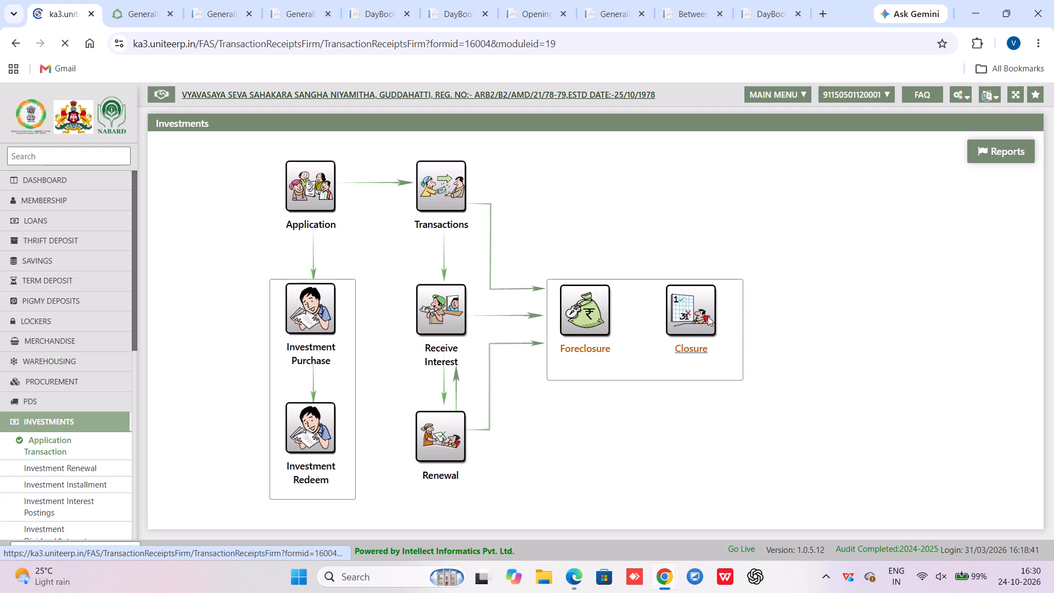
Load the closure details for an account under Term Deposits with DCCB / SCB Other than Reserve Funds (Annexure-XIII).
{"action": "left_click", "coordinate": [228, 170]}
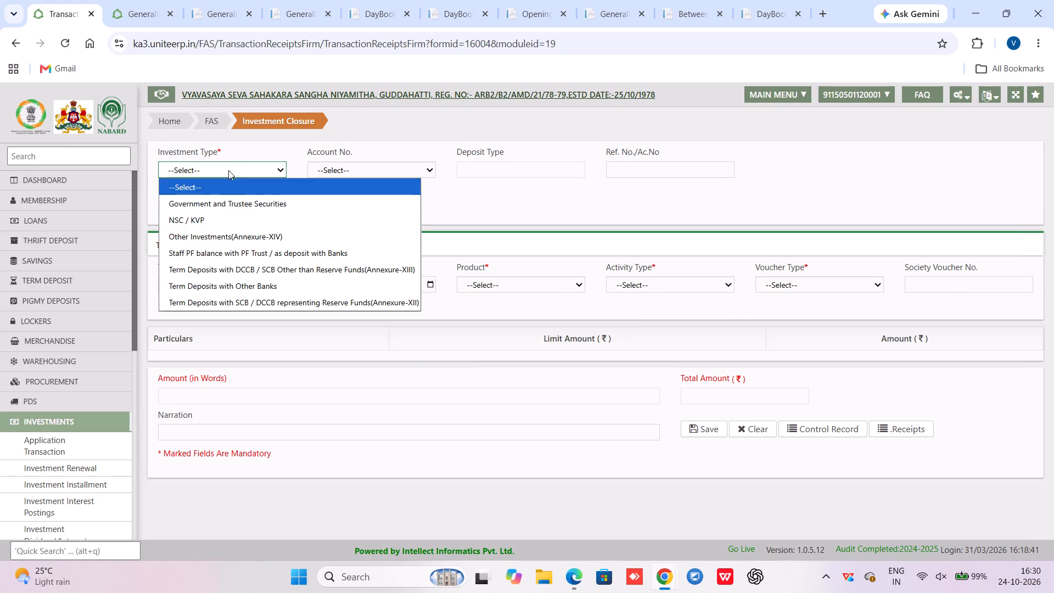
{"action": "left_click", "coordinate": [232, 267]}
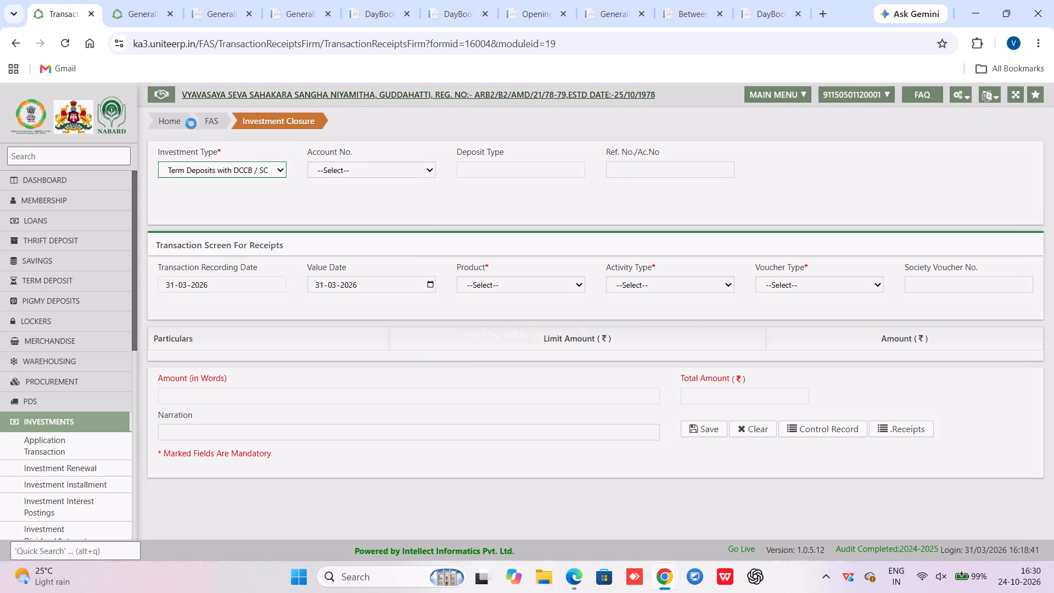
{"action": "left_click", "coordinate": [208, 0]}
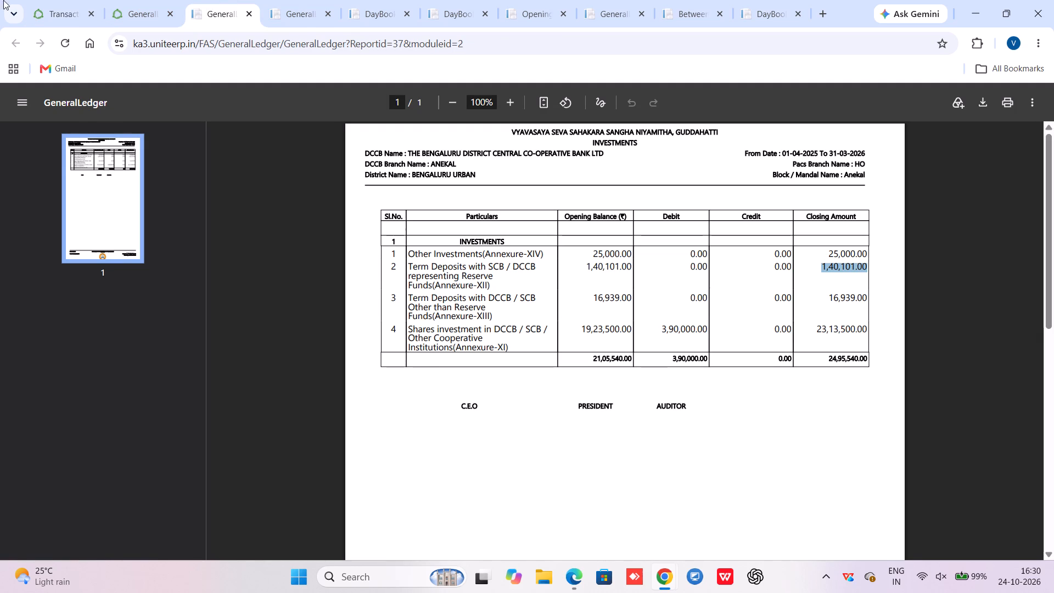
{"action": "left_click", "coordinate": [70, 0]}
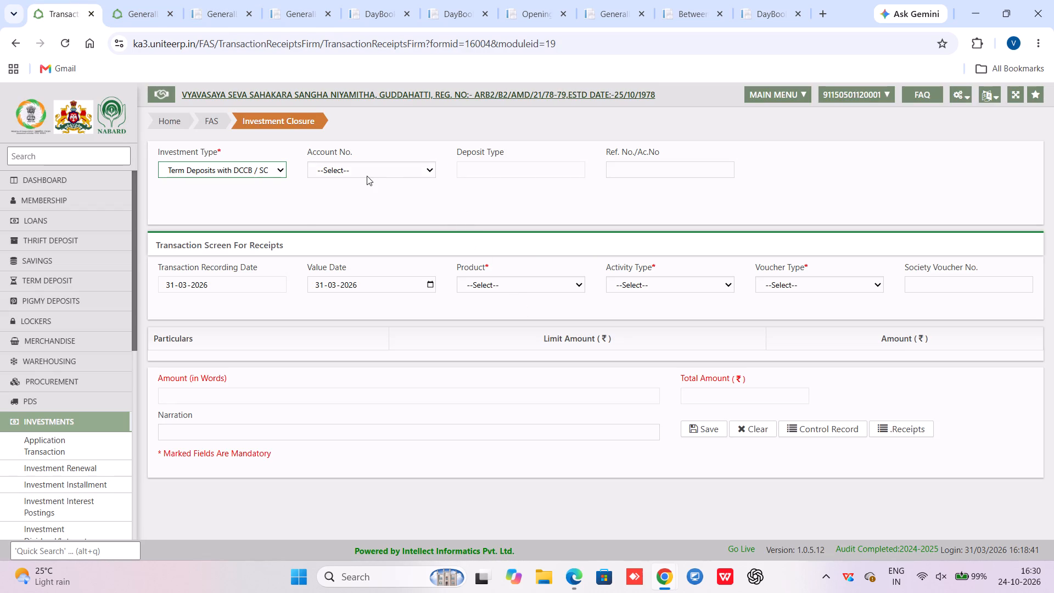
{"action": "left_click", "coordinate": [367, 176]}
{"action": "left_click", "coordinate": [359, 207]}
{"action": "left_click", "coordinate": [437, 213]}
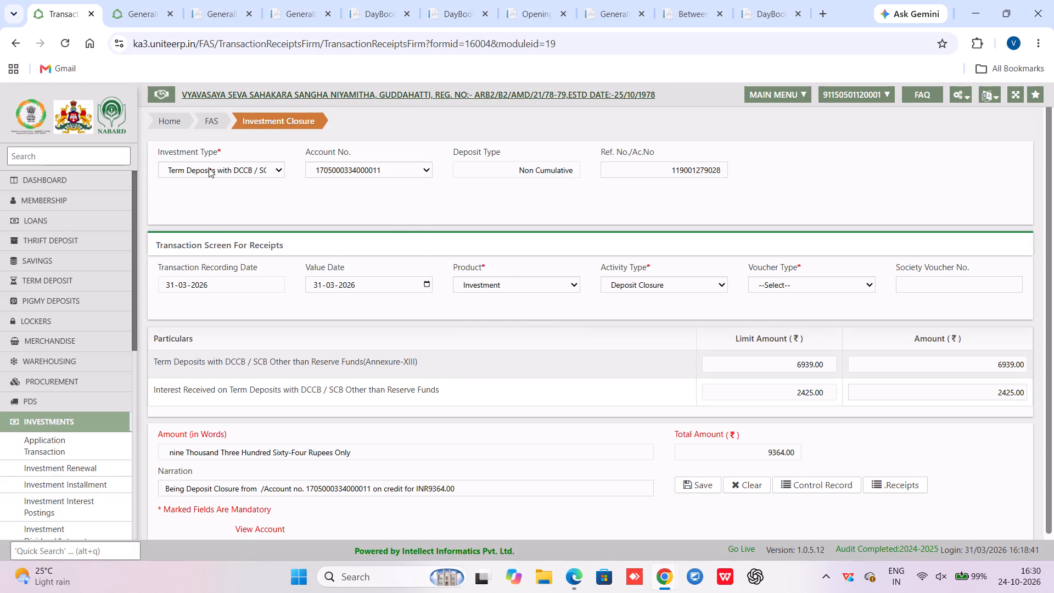
Load the DCC Bank Reserve Fund account for closure under Term Deposits with SCB / DCCB representing Reserve Funds (Annexure-XII).
{"action": "left_click", "coordinate": [209, 168]}
{"action": "left_click", "coordinate": [223, 303]}
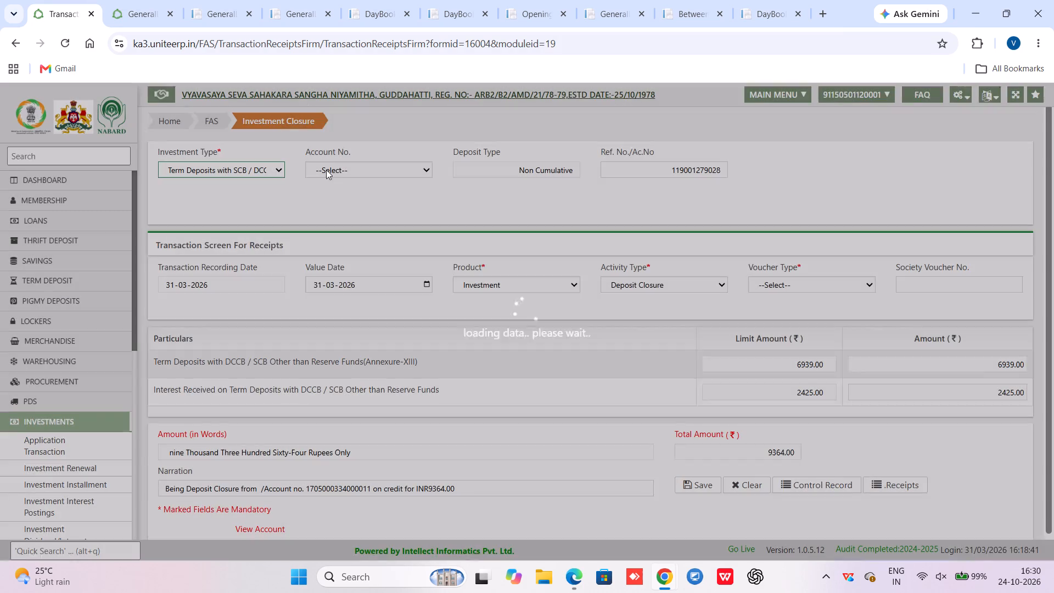
{"action": "left_click", "coordinate": [333, 166]}
{"action": "left_click", "coordinate": [343, 205]}
{"action": "left_click", "coordinate": [352, 206]}
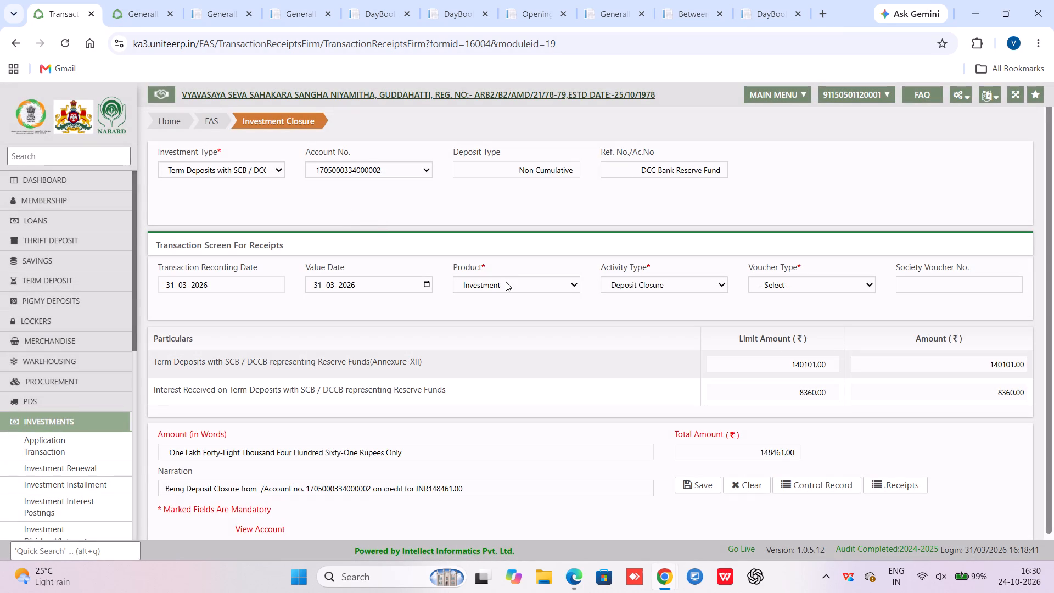
Set the closure's voucher type to Transfer and generate a new batch for it.
{"action": "left_click", "coordinate": [802, 289]}
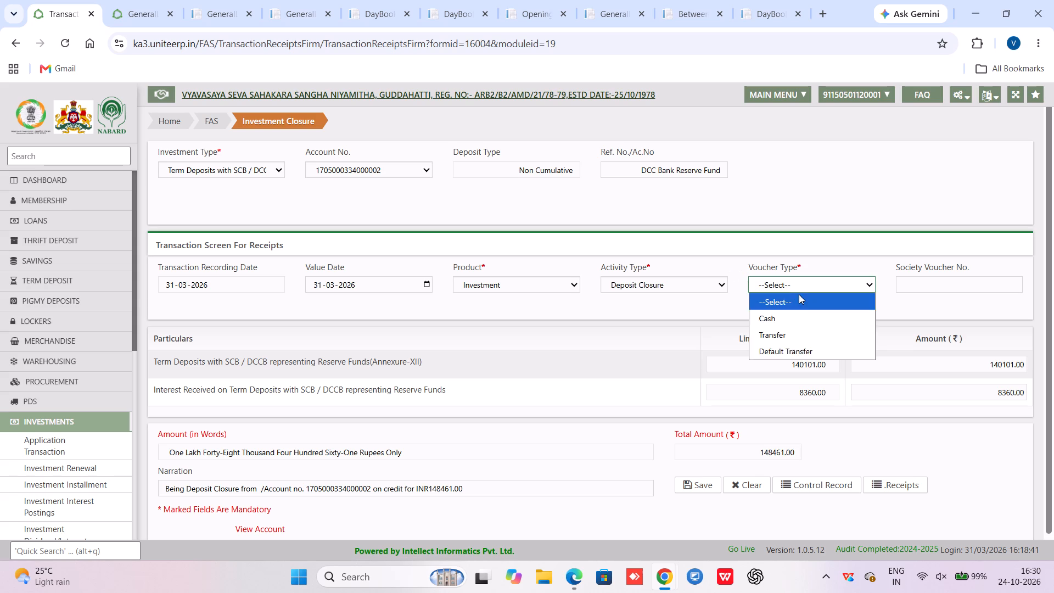
{"action": "left_click", "coordinate": [789, 336]}
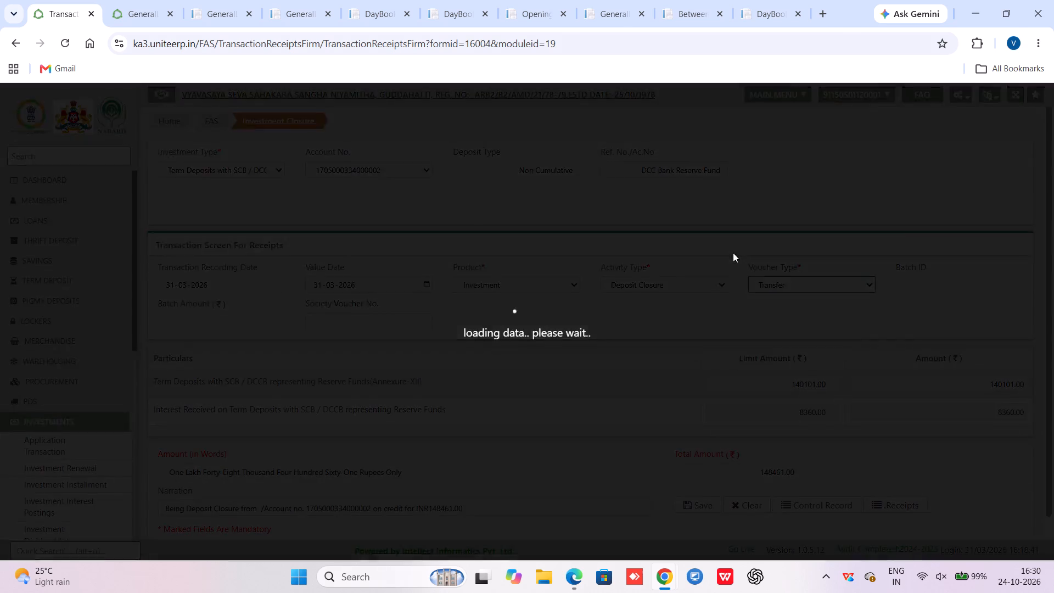
{"action": "left_click", "coordinate": [569, 141]}
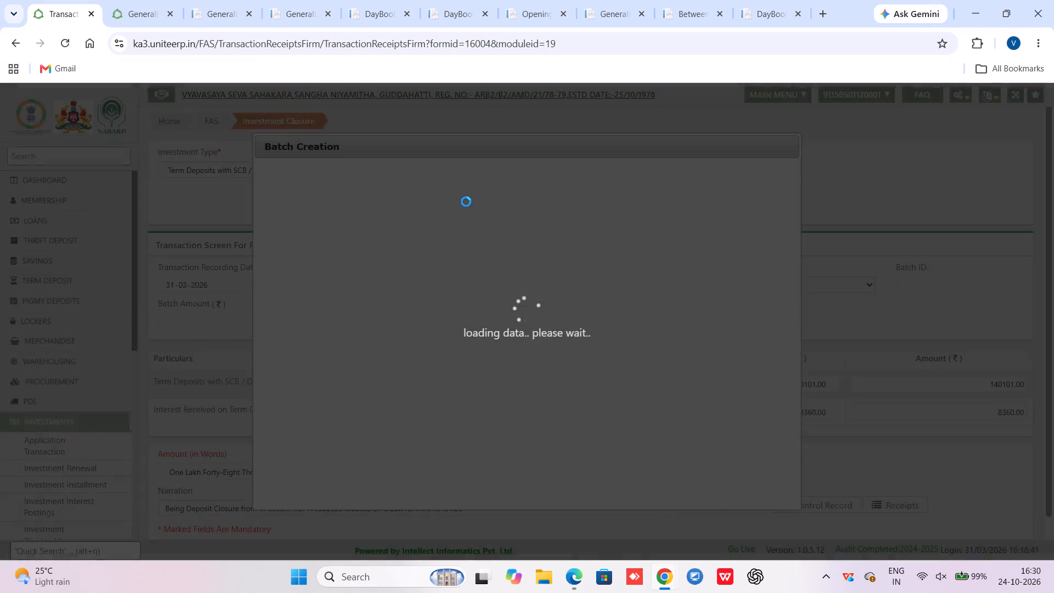
{"action": "left_click", "coordinate": [558, 188]}
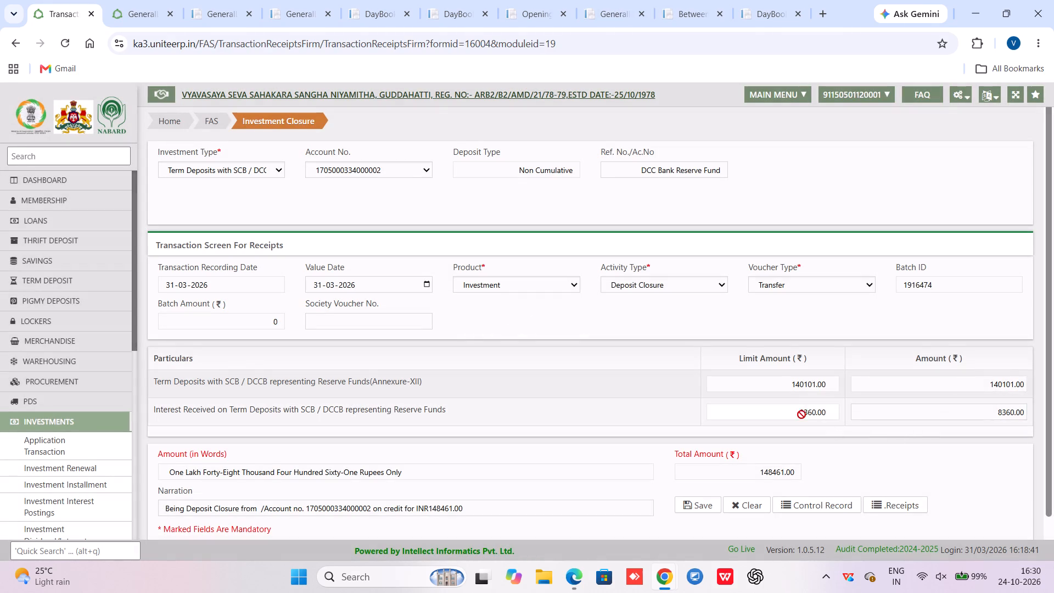
Set the interest received amount to 0 and save the reserve fund deposit closure voucher.
{"action": "left_click_drag", "start_coordinate": [935, 415], "coordinate": [1053, 411]}
{"action": "key", "text": "0"}
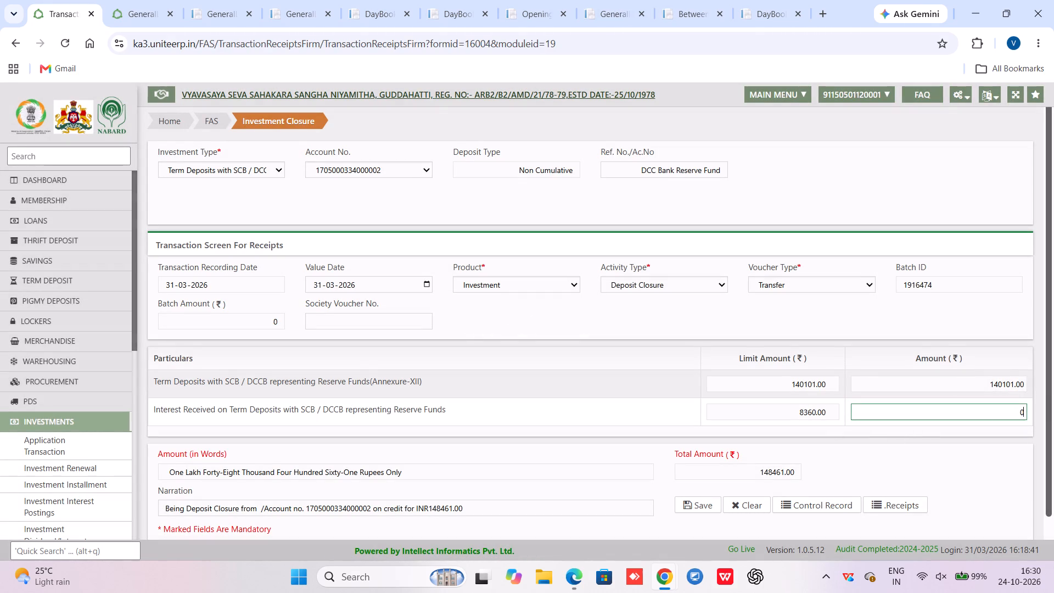
{"action": "left_click", "coordinate": [936, 452]}
{"action": "left_click", "coordinate": [698, 506]}
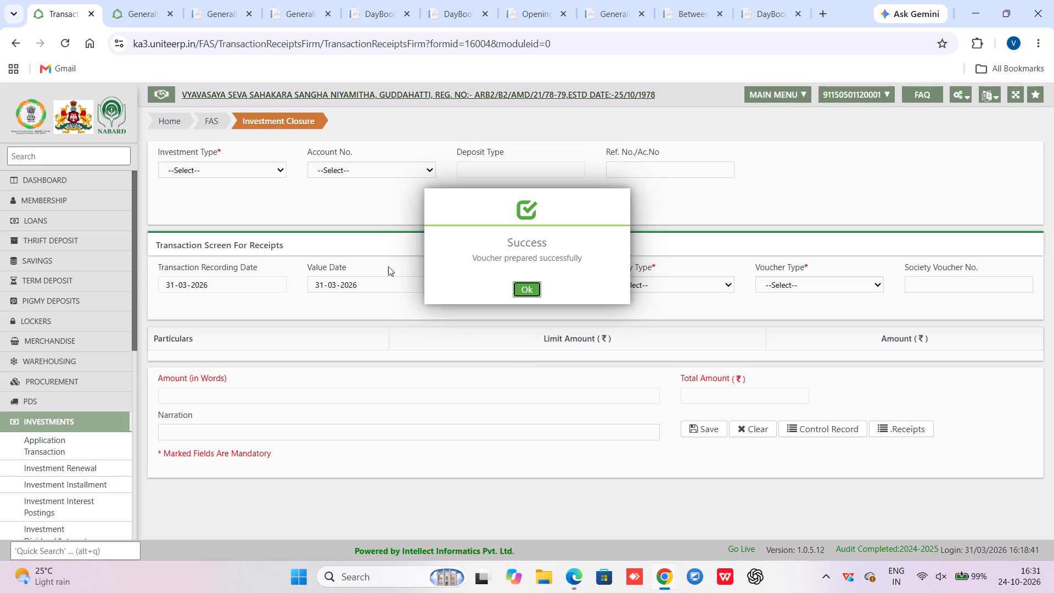
{"action": "left_click", "coordinate": [528, 293]}
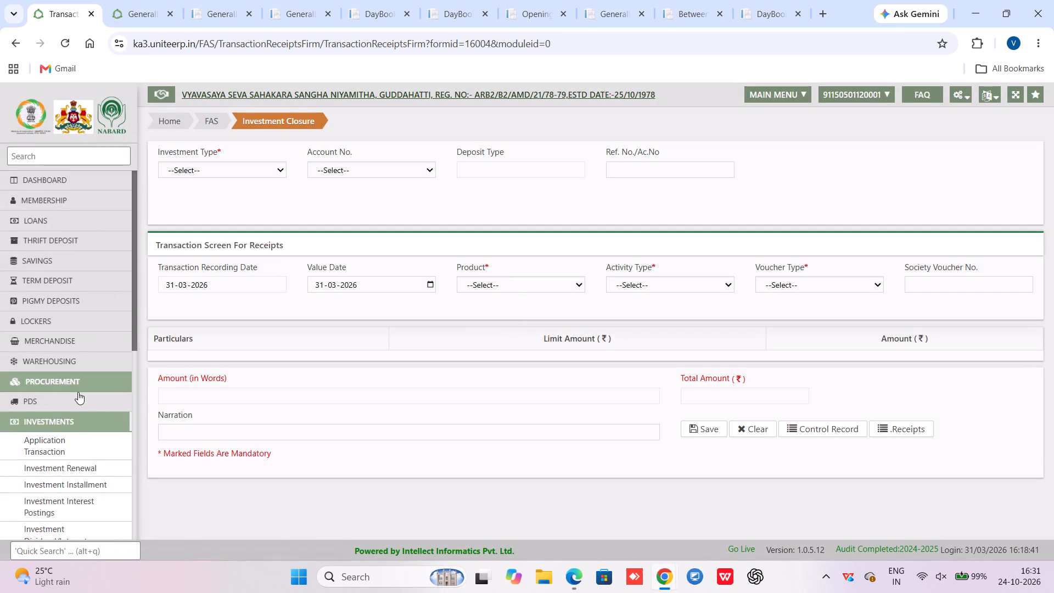
Open Prepare Voucher in FAS for day book date 31/03/2026 and load batch 1916474 into the Other Transfer form.
{"action": "scroll", "coordinate": [71, 415], "scroll_direction": "down", "scroll_amount": 4}
{"action": "left_click", "coordinate": [57, 449]}
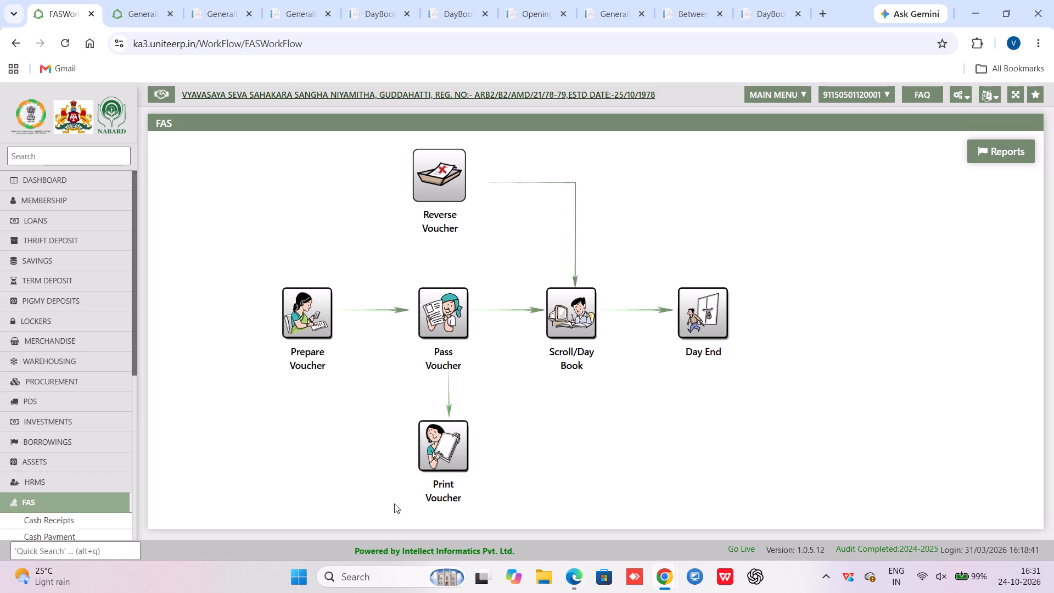
{"action": "left_click", "coordinate": [324, 308]}
{"action": "left_click", "coordinate": [305, 367]}
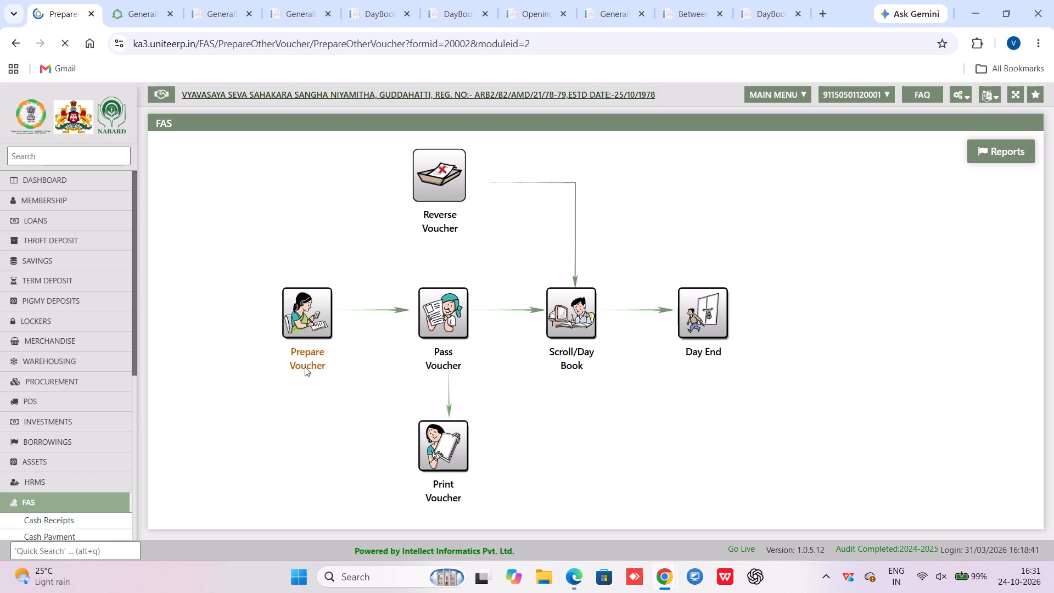
{"action": "left_click", "coordinate": [851, 291]}
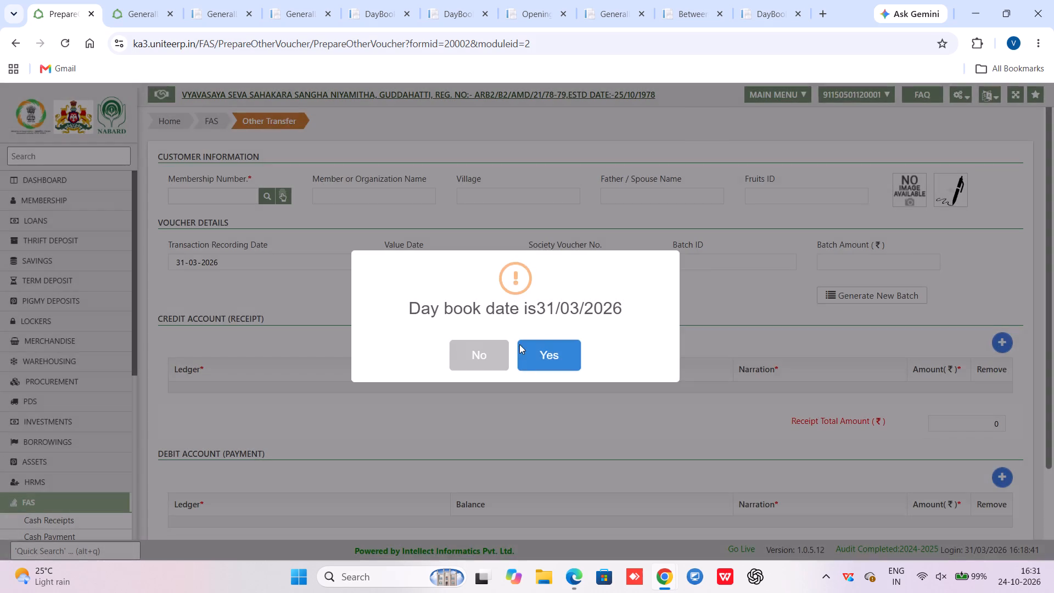
{"action": "left_click", "coordinate": [547, 349]}
{"action": "left_click", "coordinate": [879, 295]}
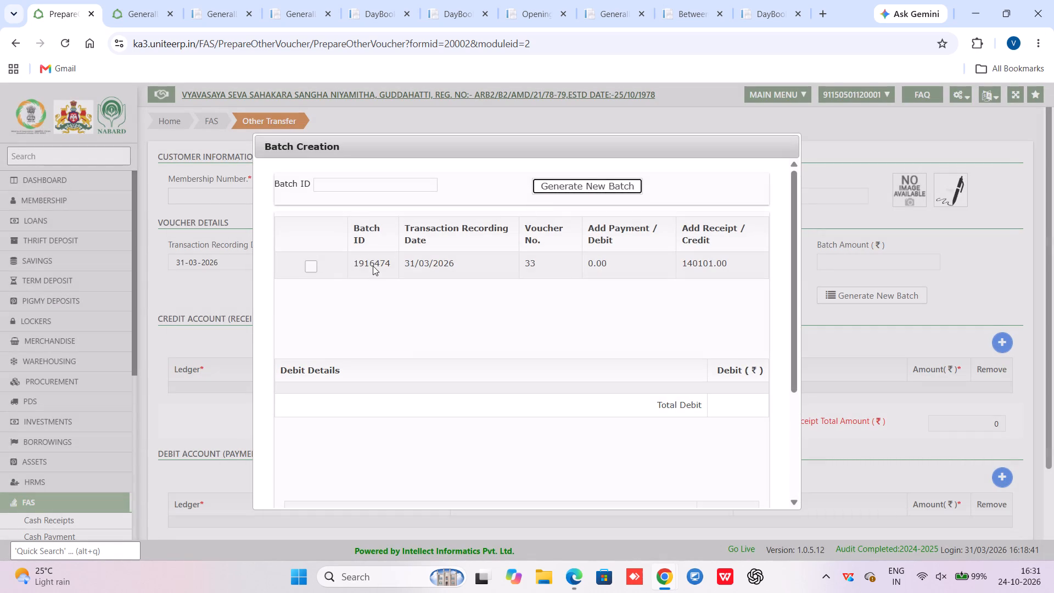
{"action": "left_click", "coordinate": [373, 266]}
{"action": "scroll", "coordinate": [743, 361], "scroll_direction": "down", "scroll_amount": 3}
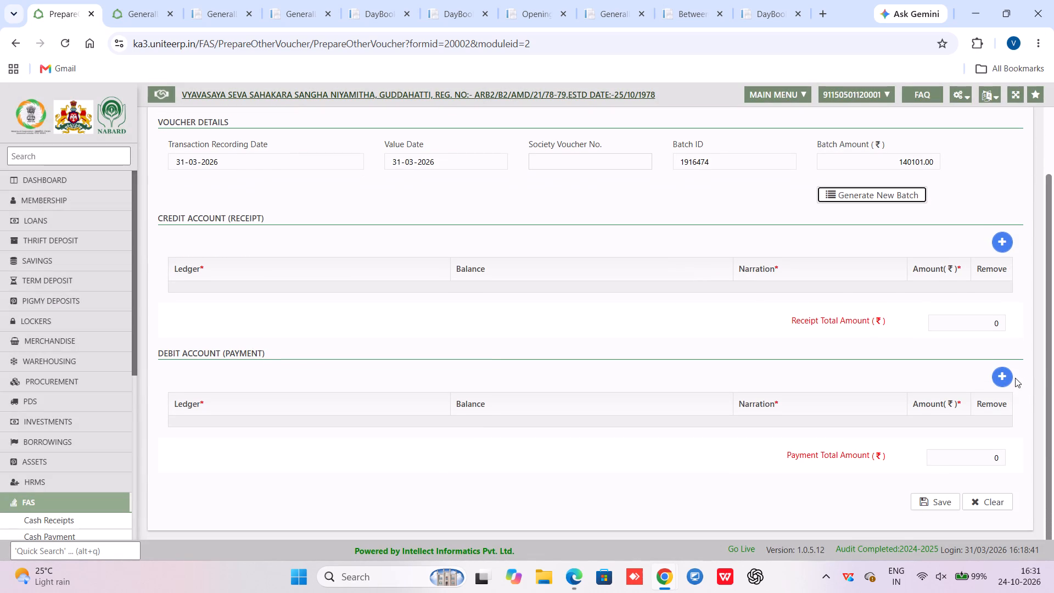
Add a debit entry for BDCC Bank Current Account with narration RFD and the batch amount of 140101.00.
{"action": "left_click", "coordinate": [1006, 376]}
{"action": "left_click", "coordinate": [304, 427]}
{"action": "type", "text": "curre"}
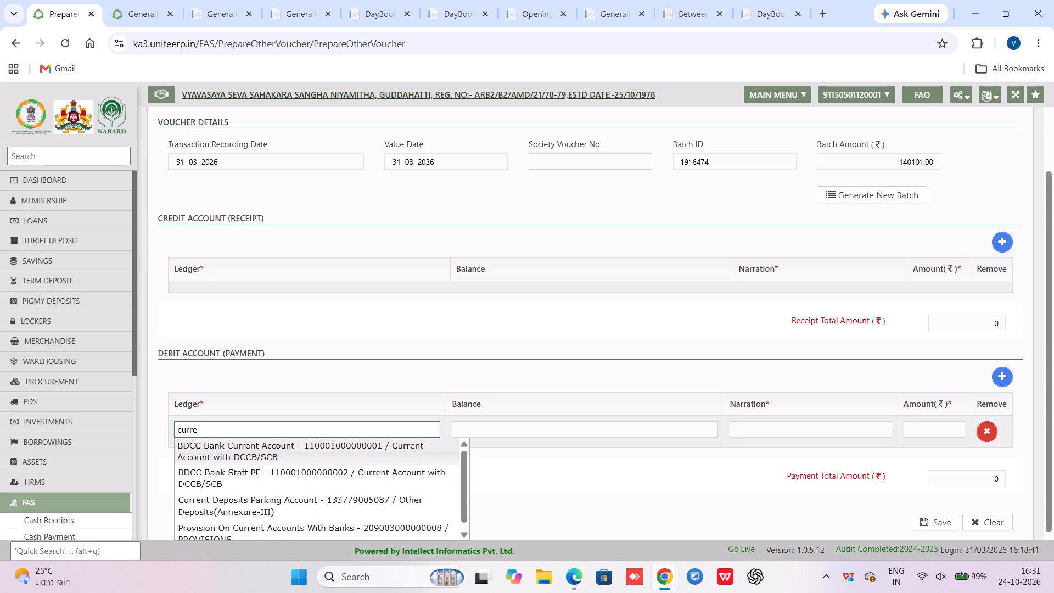
{"action": "left_click", "coordinate": [316, 454]}
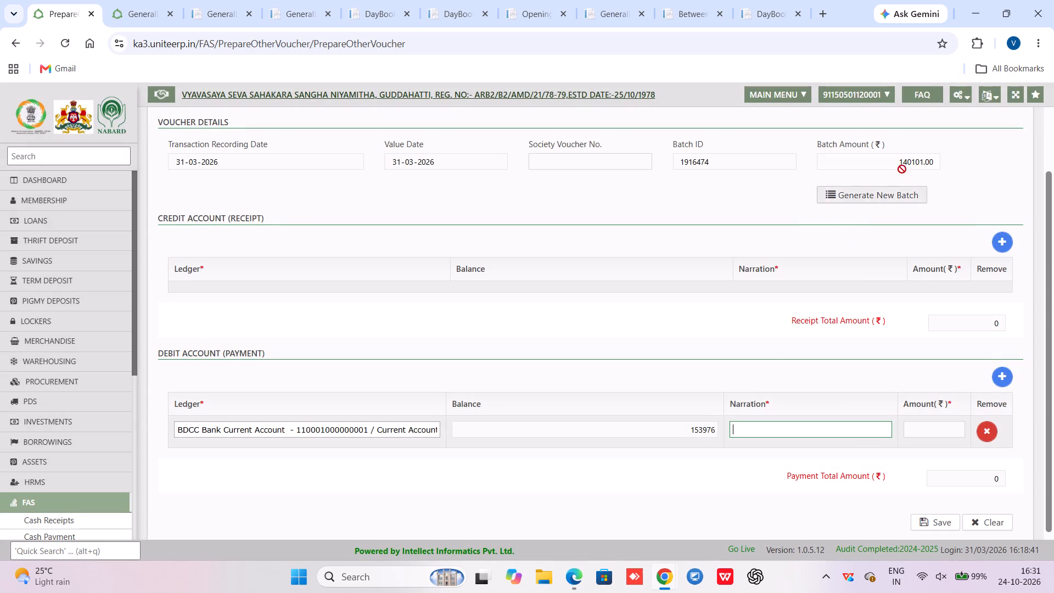
{"action": "double_click", "coordinate": [903, 161]}
{"action": "key", "text": "ctrl+c"}
{"action": "left_click", "coordinate": [778, 429]}
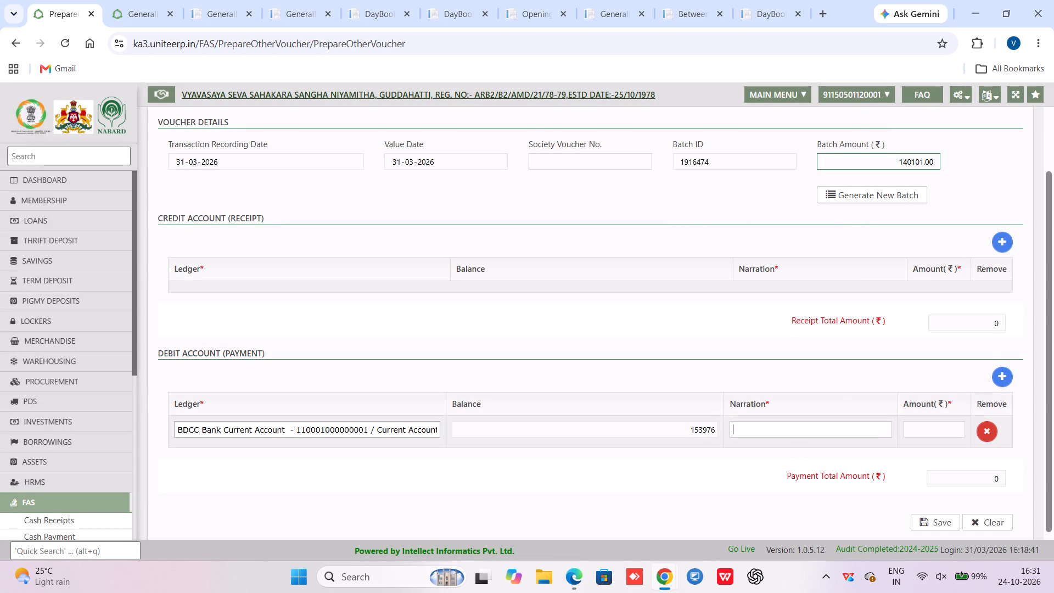
{"action": "type", "text": "RFD"}
{"action": "key", "text": "Tab"}
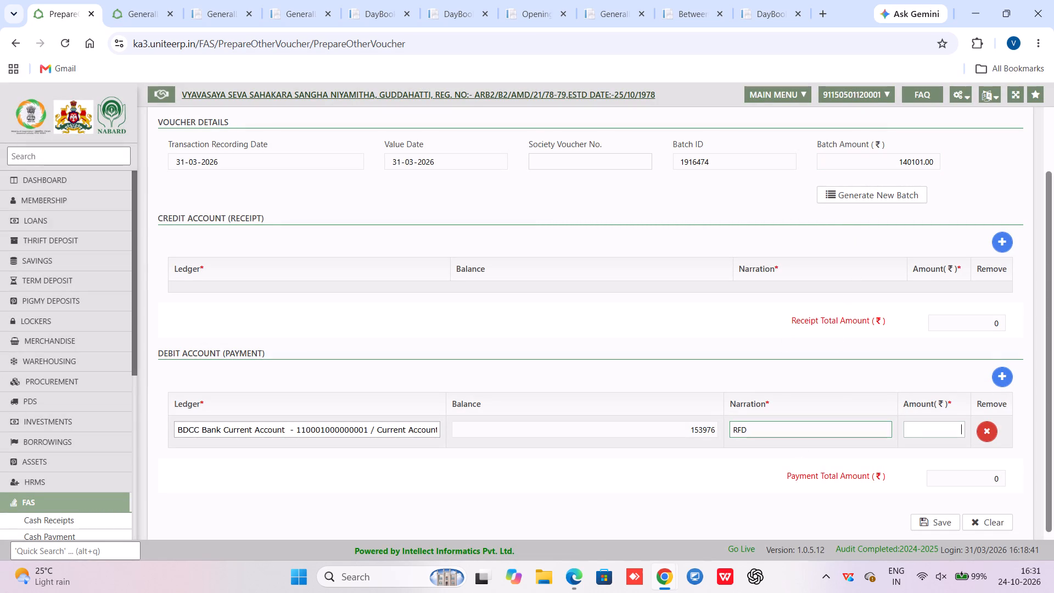
{"action": "key", "text": "ctrl+v"}
{"action": "left_click", "coordinate": [763, 484]}
Save the transfer voucher and close its print preview.
{"action": "left_click", "coordinate": [929, 525]}
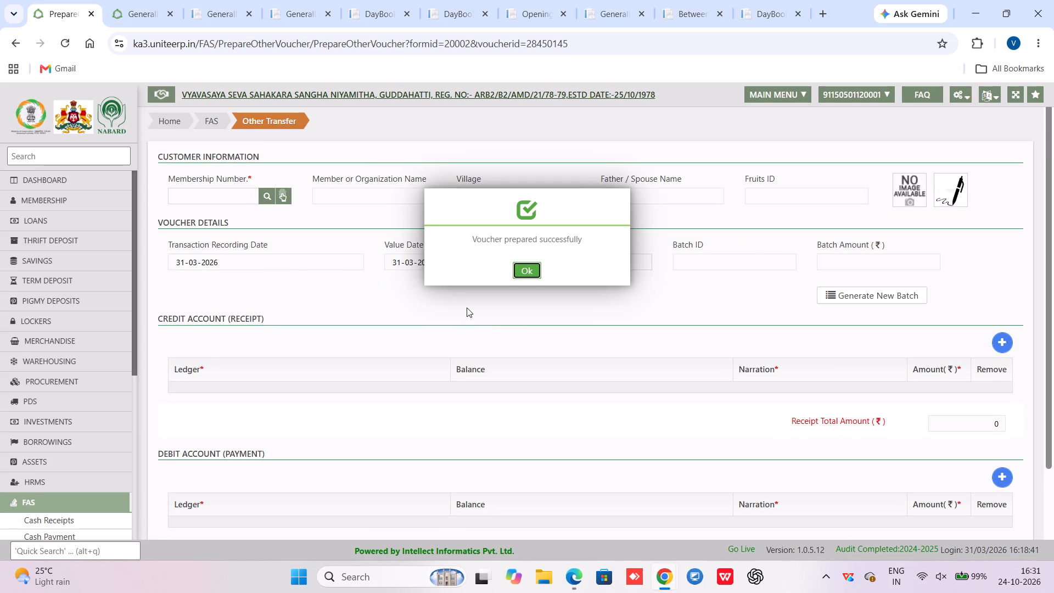
{"action": "left_click", "coordinate": [522, 273]}
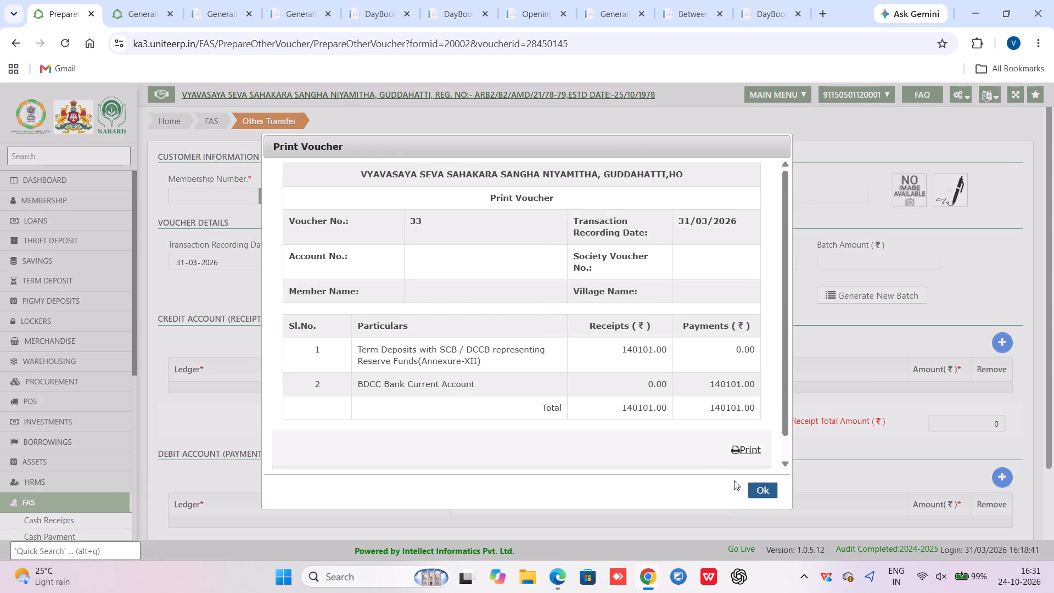
{"action": "left_click", "coordinate": [753, 492]}
{"action": "left_click", "coordinate": [764, 495]}
Open Pass Voucher and list the vouchers of all modules dated 31-03-2026.
{"action": "scroll", "coordinate": [102, 367], "scroll_direction": "down", "scroll_amount": 3}
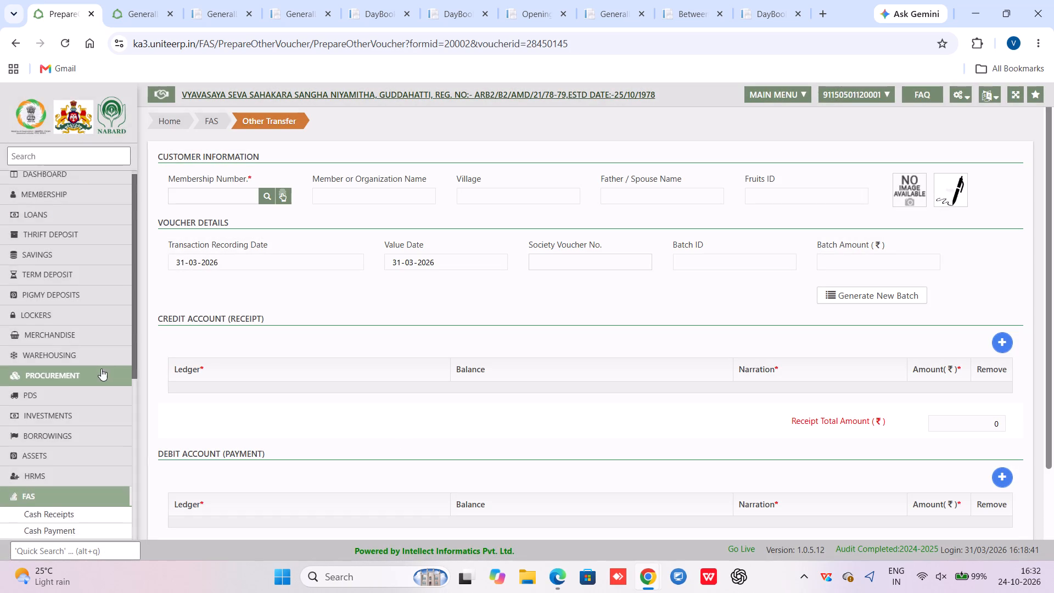
{"action": "scroll", "coordinate": [101, 368], "scroll_direction": "down", "scroll_amount": 2}
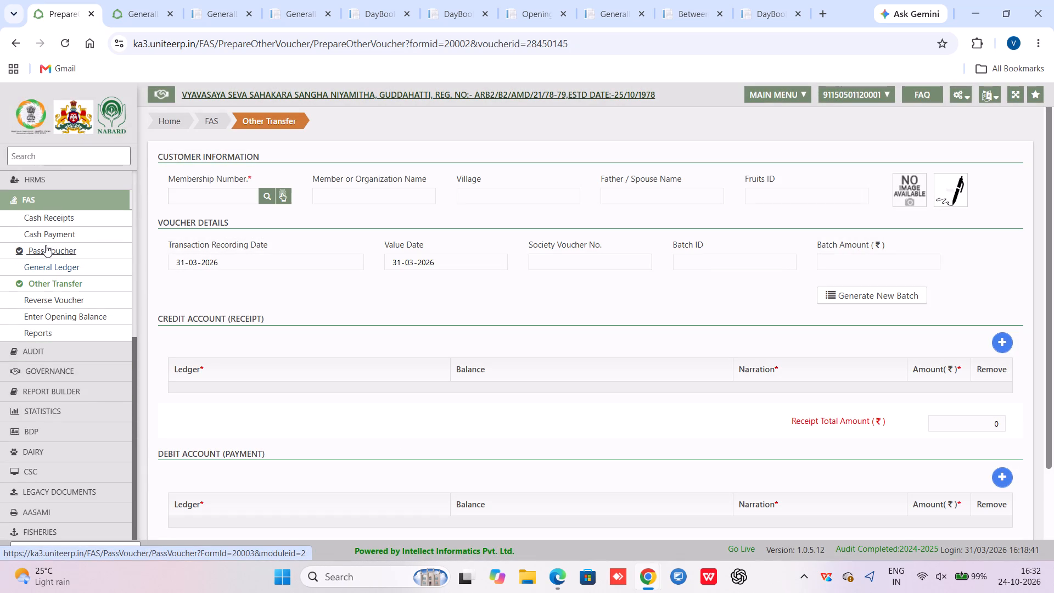
{"action": "left_click", "coordinate": [46, 245]}
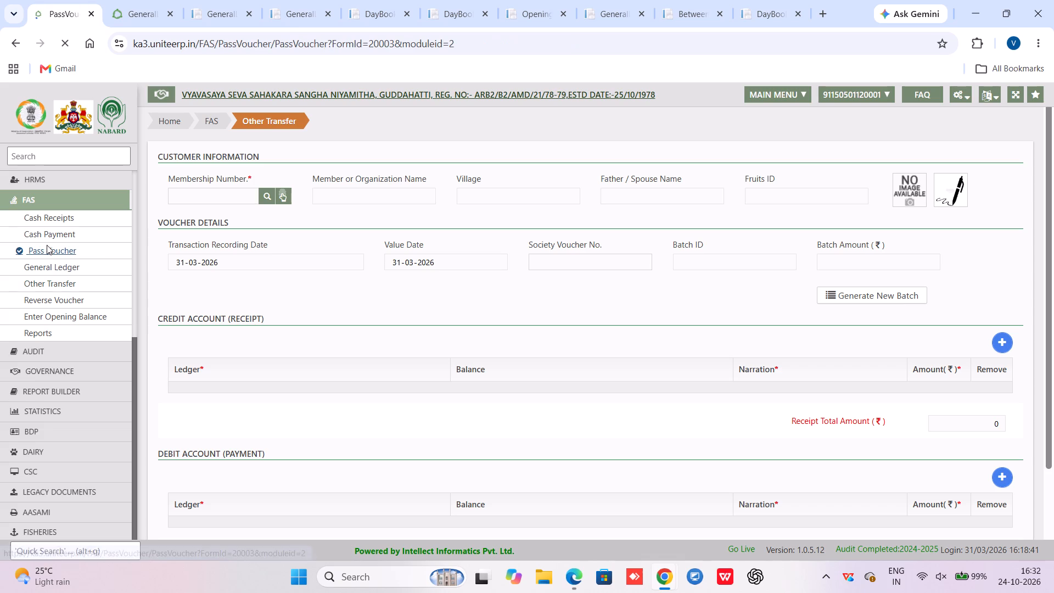
{"action": "left_click", "coordinate": [626, 197]}
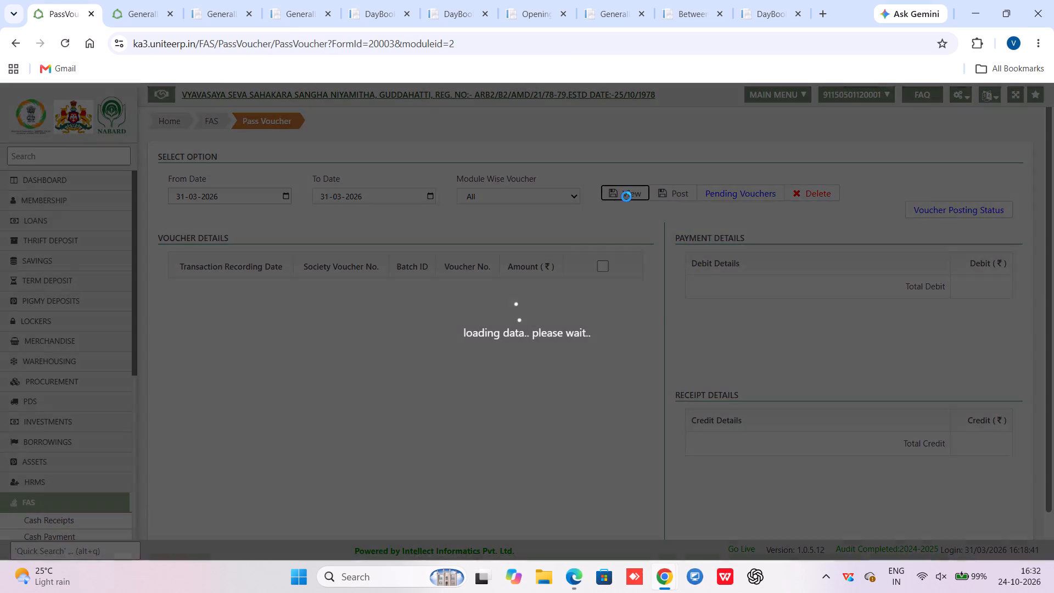
Clear the selection of all listed vouchers and select only voucher 31 to show its debit and credit details.
{"action": "left_click", "coordinate": [592, 321]}
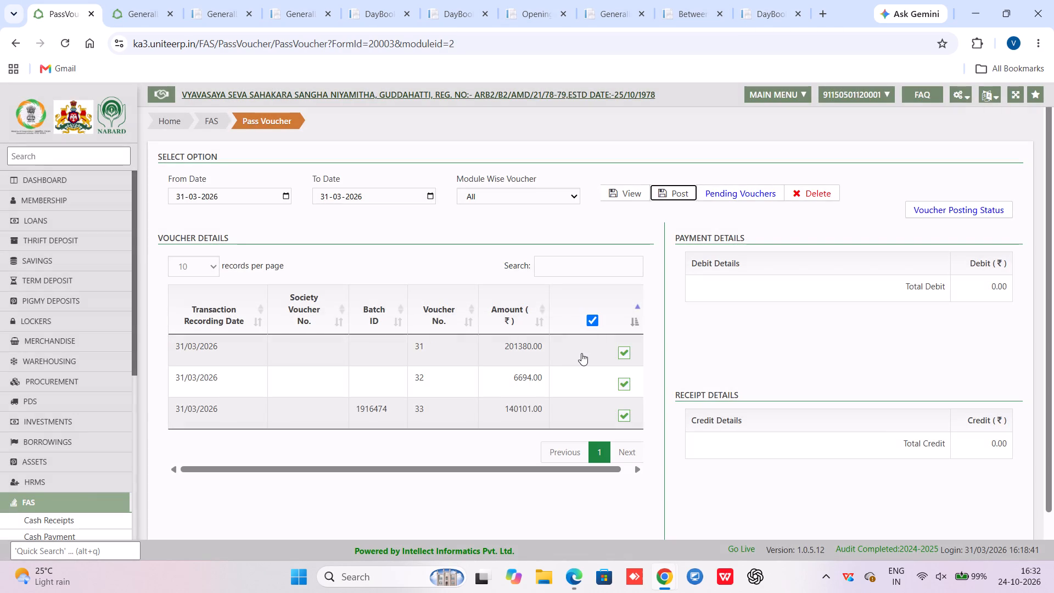
{"action": "left_click", "coordinate": [586, 322]}
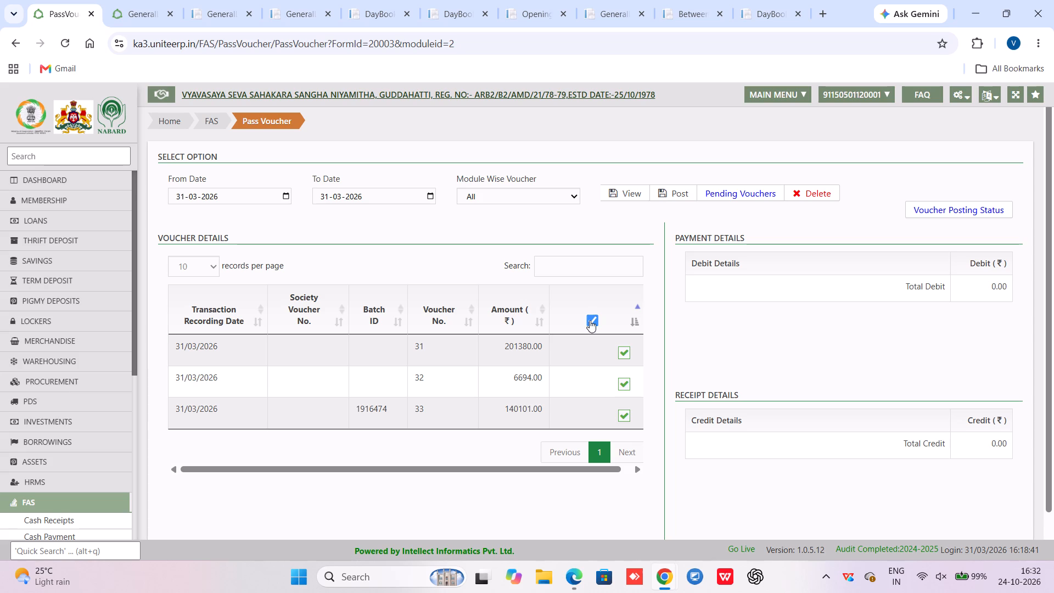
{"action": "left_click", "coordinate": [590, 320]}
{"action": "left_click", "coordinate": [626, 355]}
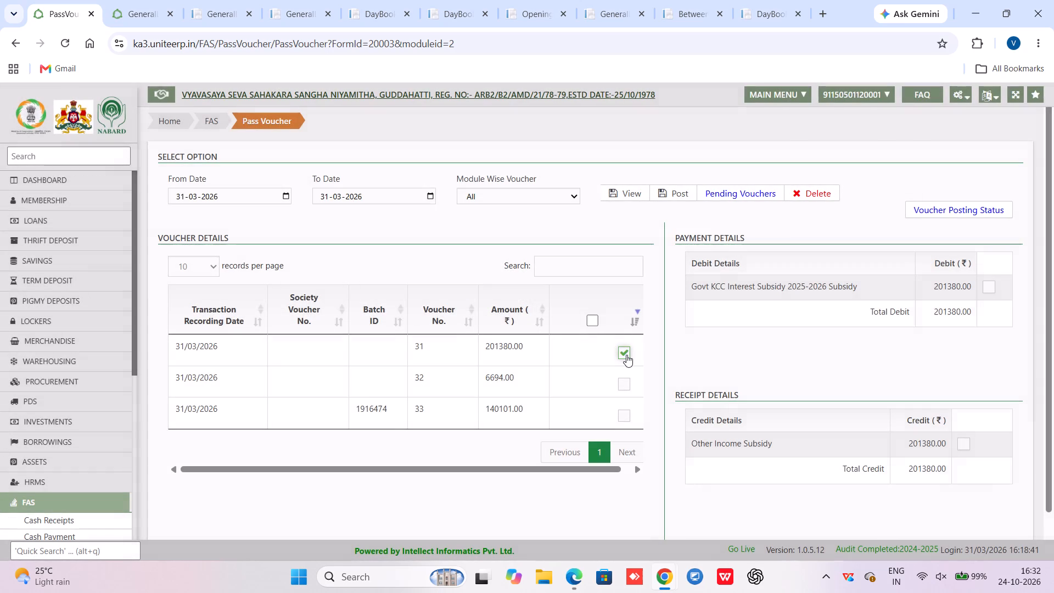
Select voucher 32 to show its payment and receipt details.
{"action": "left_click", "coordinate": [626, 387]}
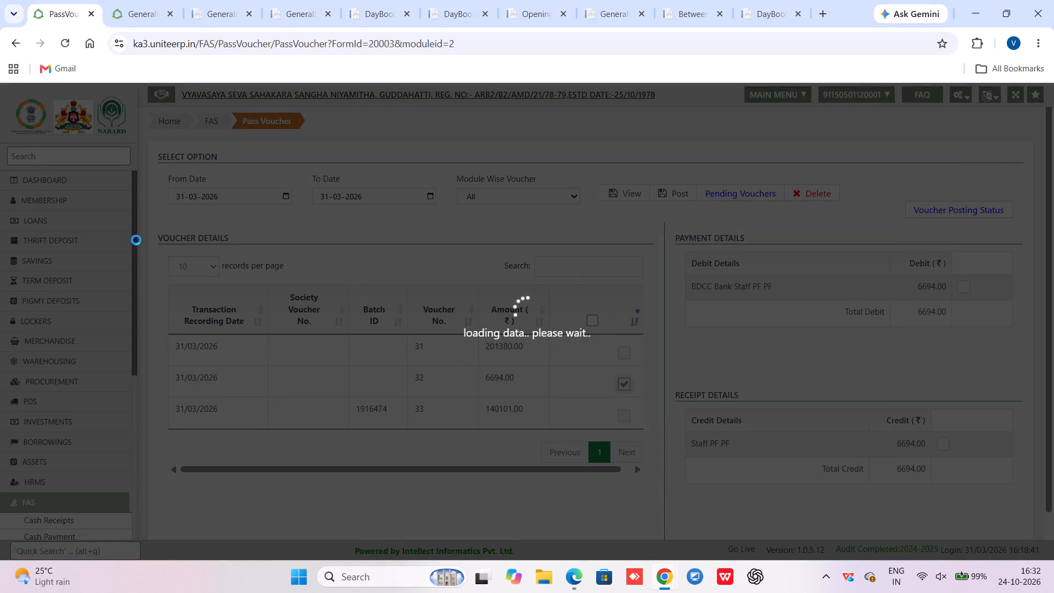
Reopen Pass Voucher from FAS, list the vouchers dated 31-03-2026, select all of them and post them.
{"action": "left_click", "coordinate": [203, 125]}
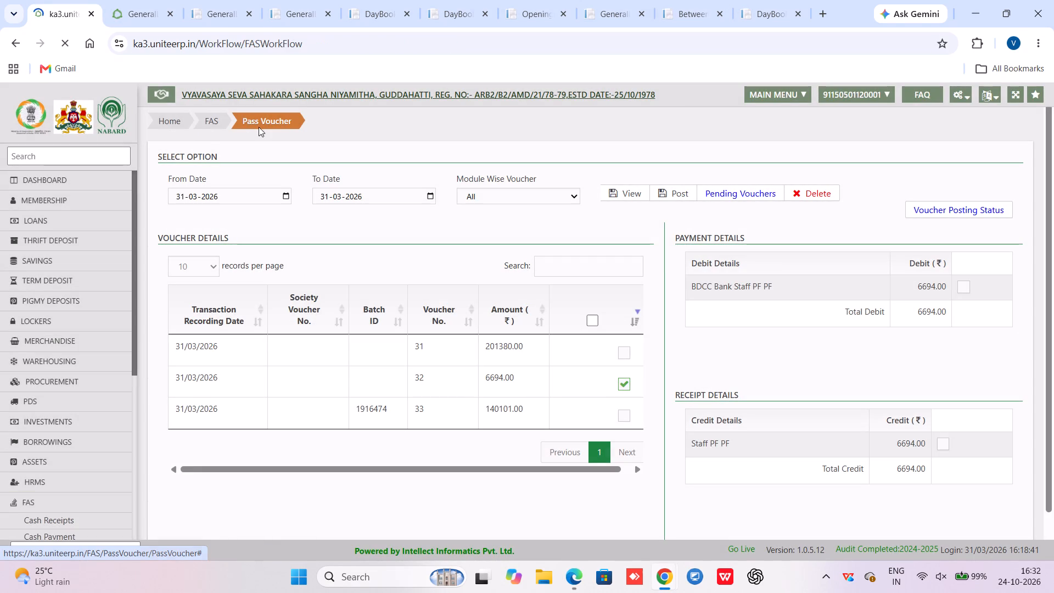
{"action": "left_click", "coordinate": [442, 317]}
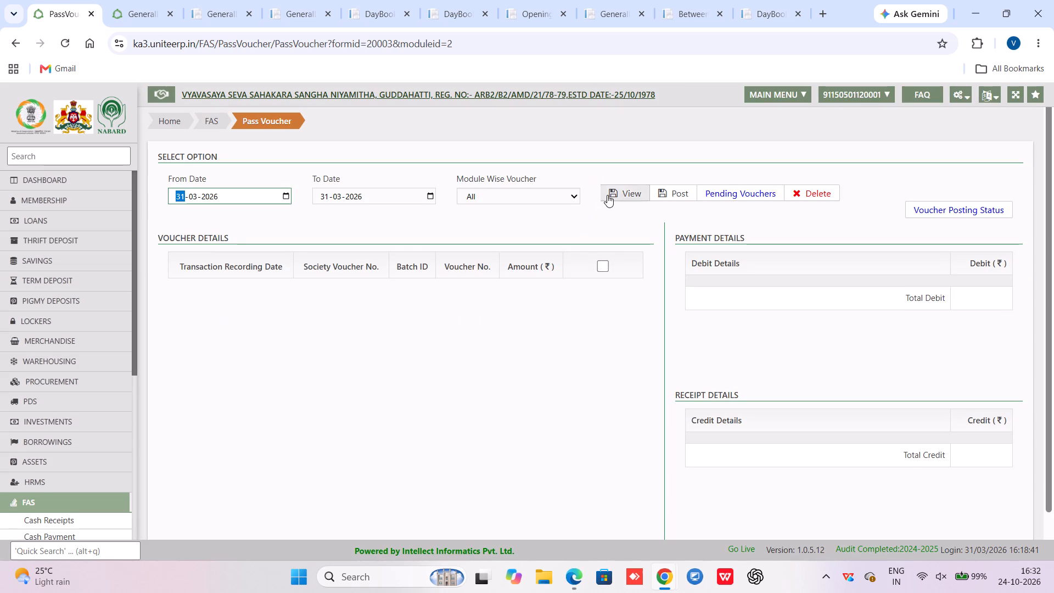
{"action": "left_click", "coordinate": [607, 195]}
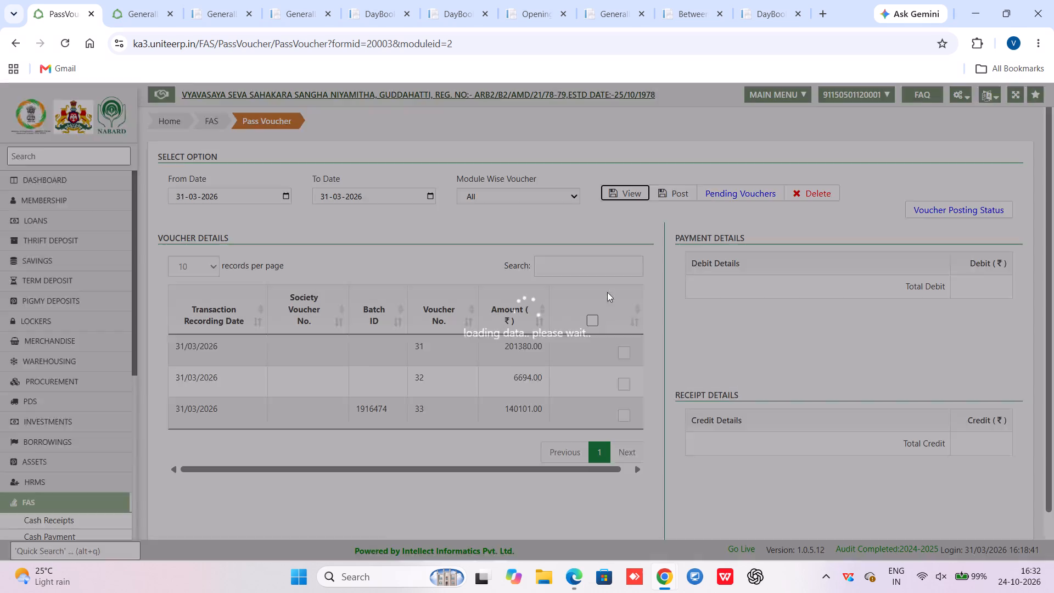
{"action": "left_click", "coordinate": [592, 320]}
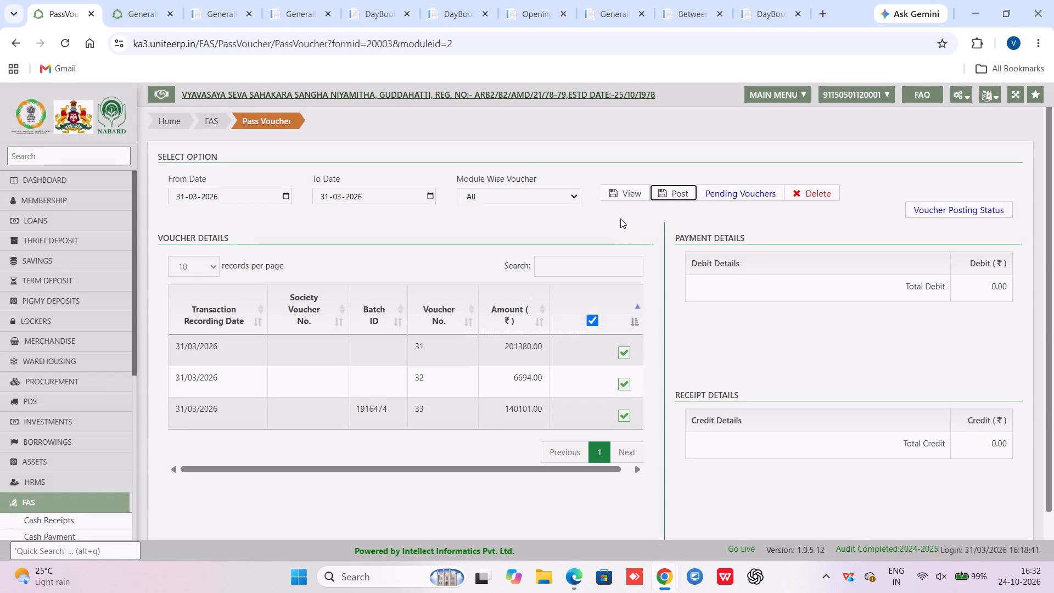
{"action": "left_click", "coordinate": [660, 197]}
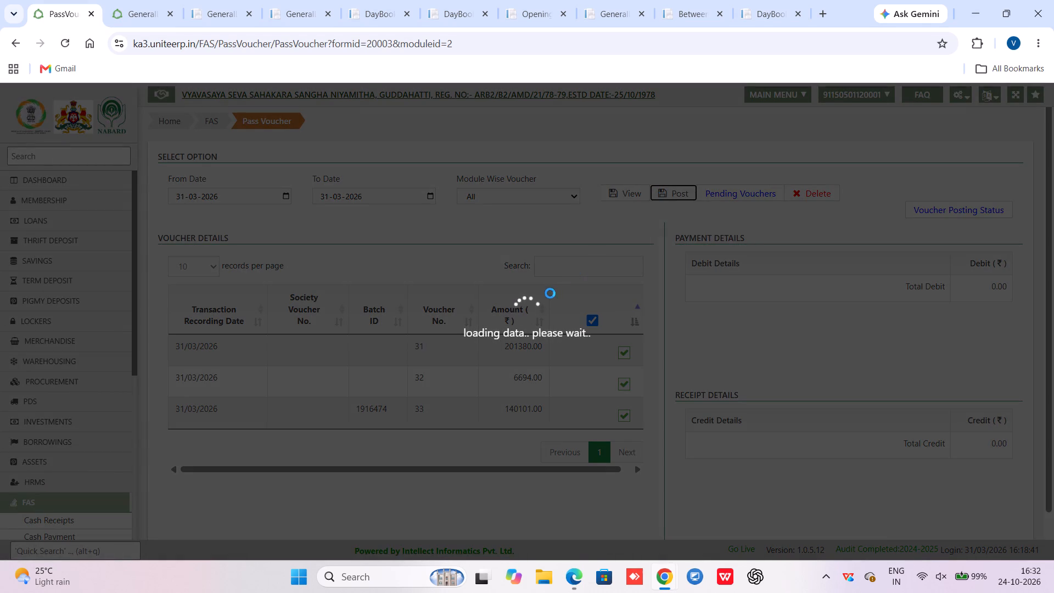
{"action": "left_click", "coordinate": [517, 339]}
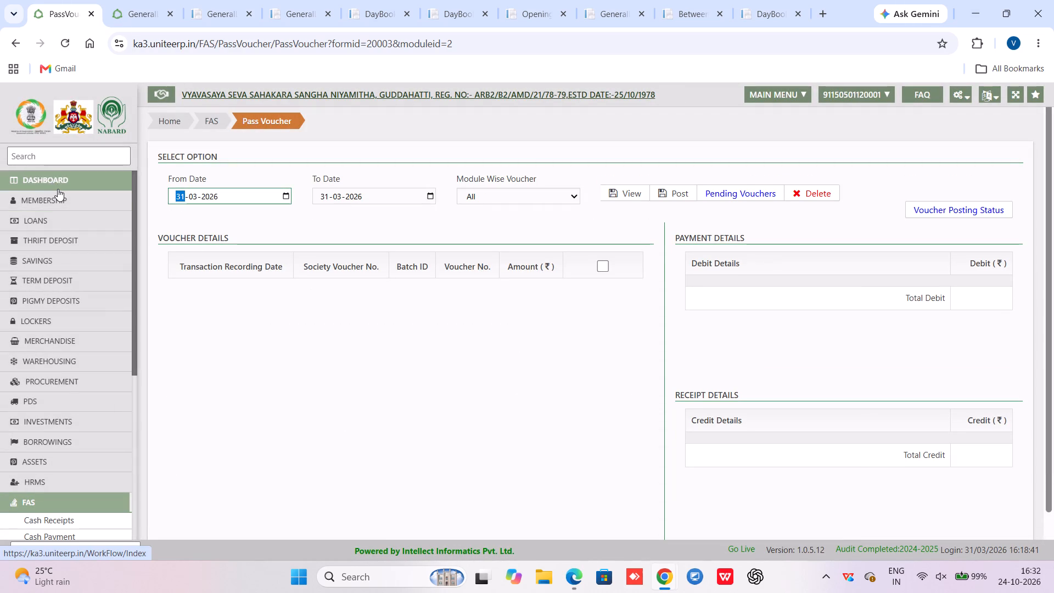
Return to the main services page and open the Investments module.
{"action": "left_click", "coordinate": [44, 110]}
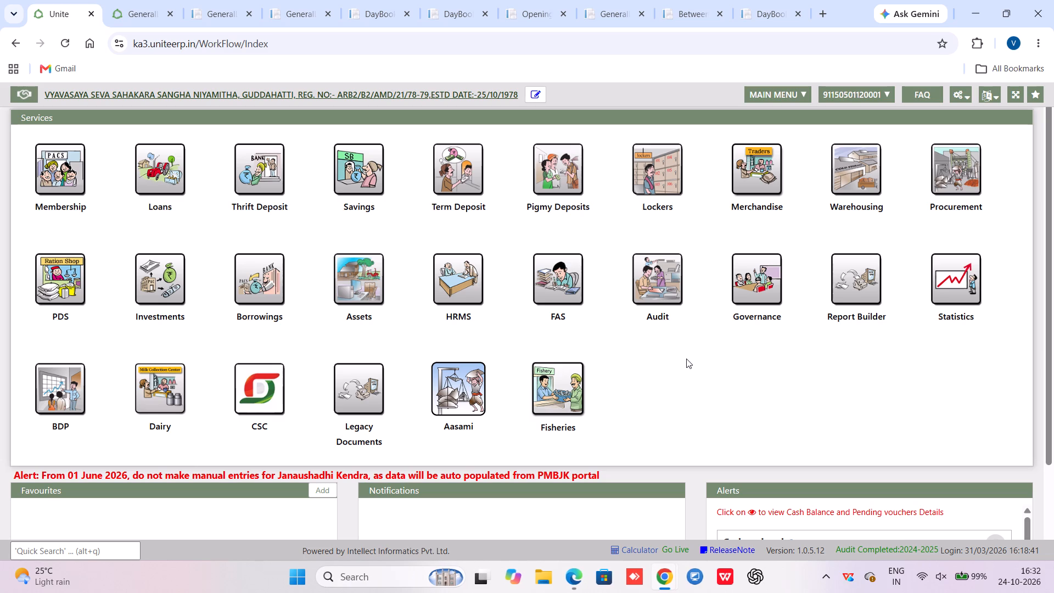
{"action": "left_click", "coordinate": [136, 304]}
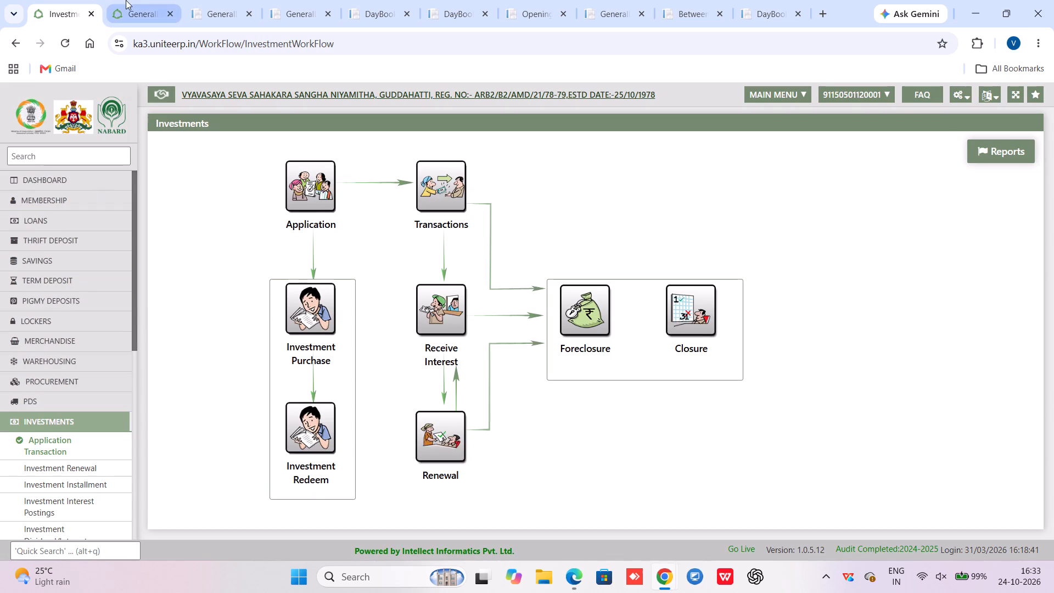
Look through the already open General Ledger, Day Book and opening reports for the relevant investment entries.
{"action": "left_click", "coordinate": [246, 0]}
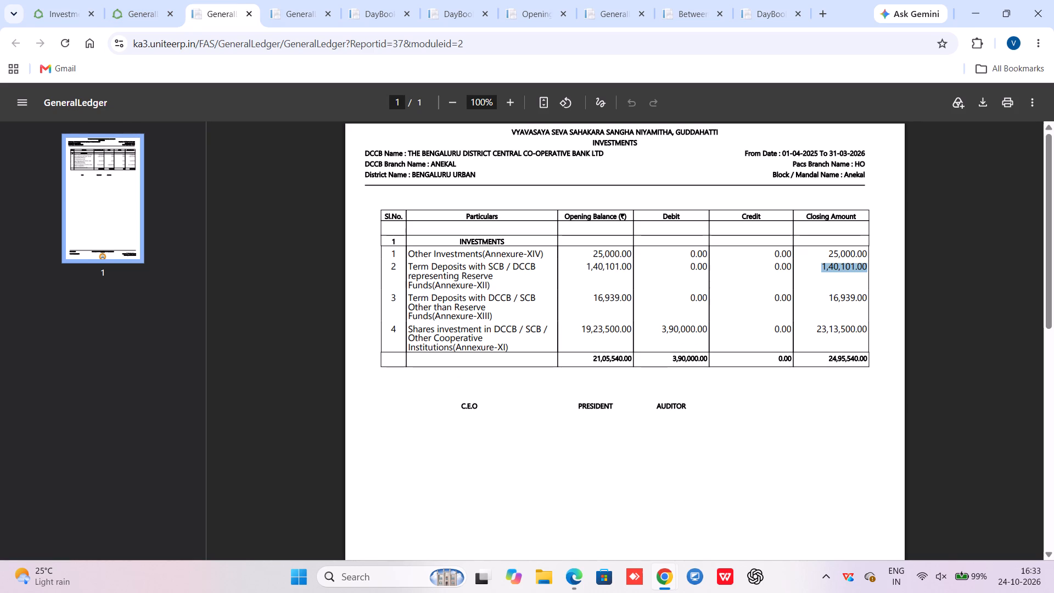
{"action": "left_click", "coordinate": [48, 0]}
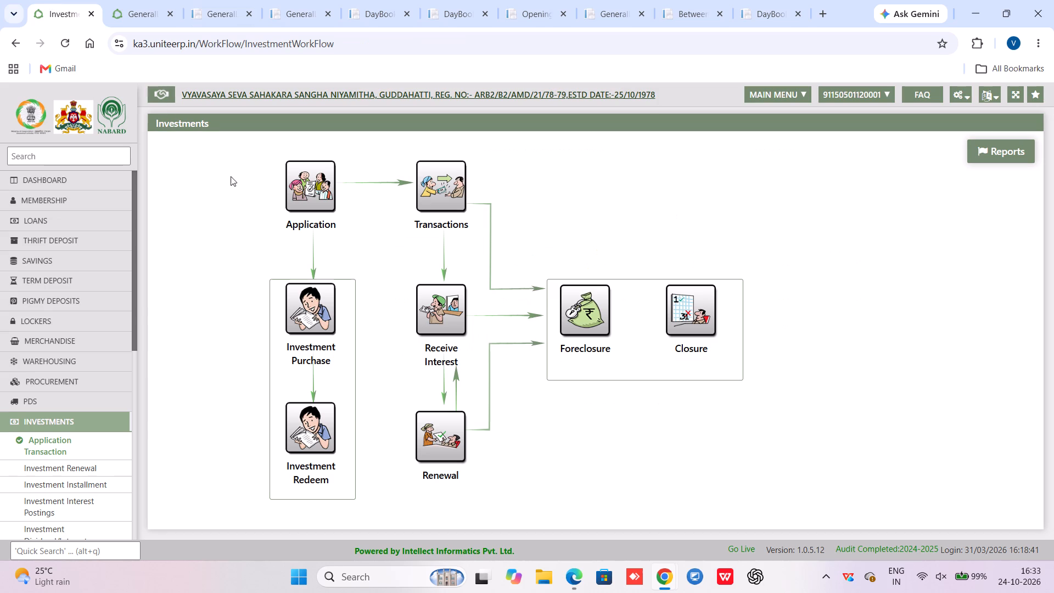
{"action": "left_click", "coordinate": [276, 3]}
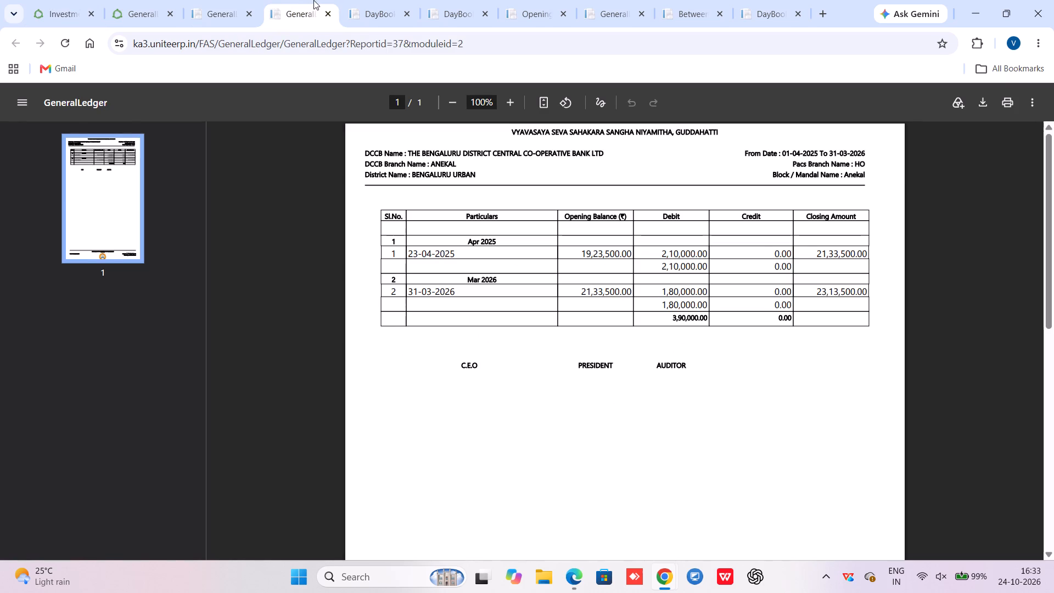
{"action": "left_click", "coordinate": [390, 0]}
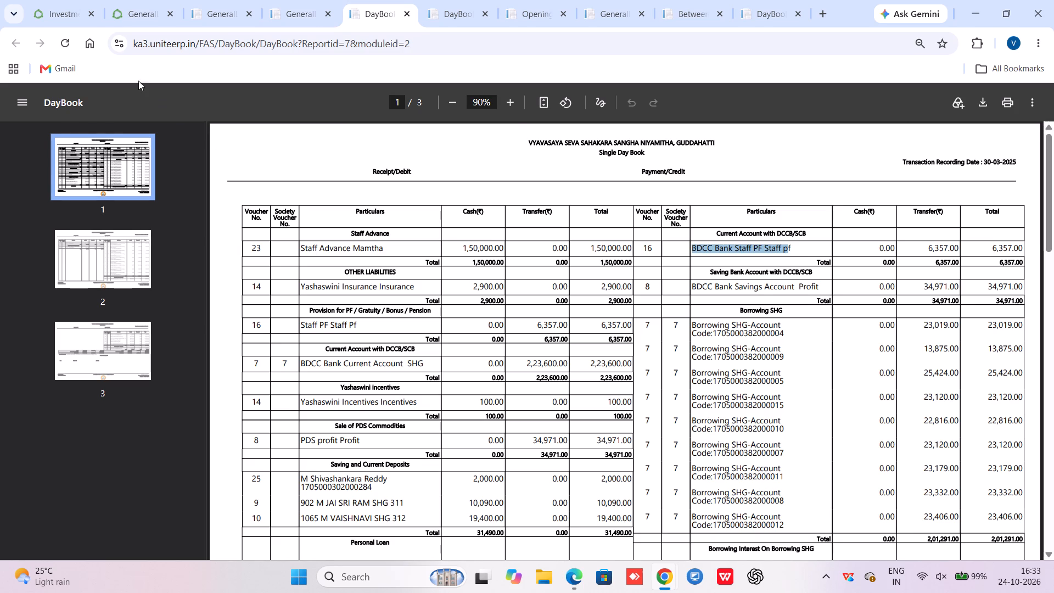
{"action": "left_click", "coordinate": [444, 0]}
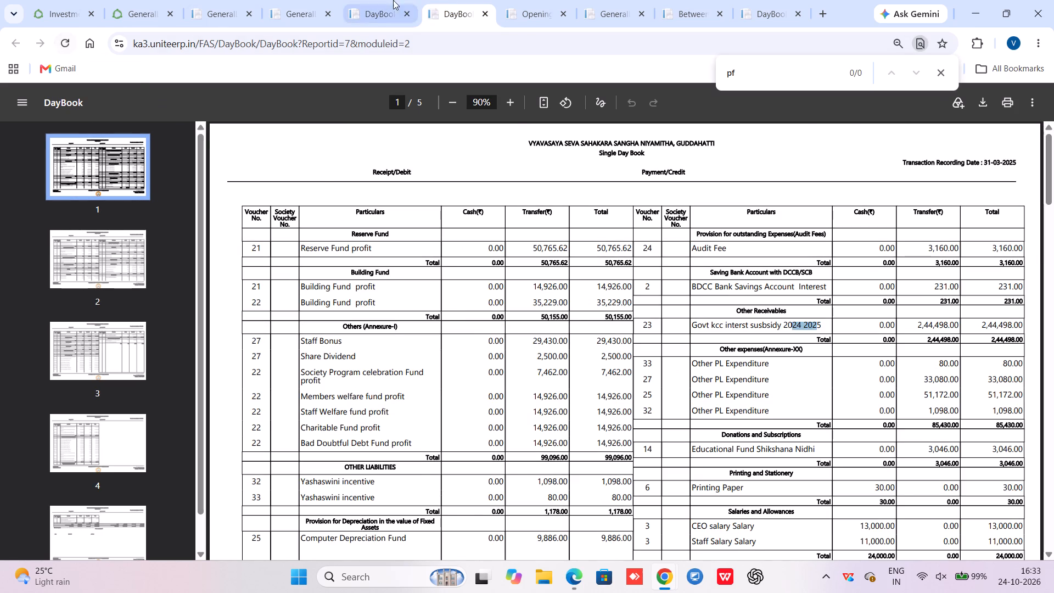
{"action": "left_click", "coordinate": [526, 0]}
{"action": "left_click", "coordinate": [610, 0]}
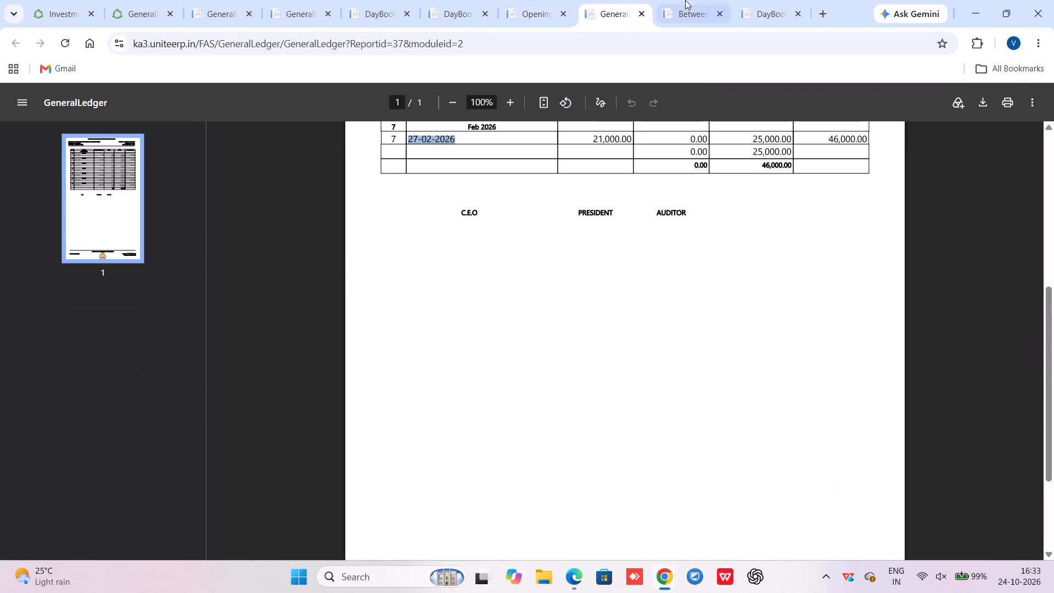
{"action": "scroll", "coordinate": [699, 176], "scroll_direction": "up", "scroll_amount": 4}
Examine the between-date day book for 31-03-2026 and reload it, resubmitting the report form.
{"action": "left_click", "coordinate": [665, 8]}
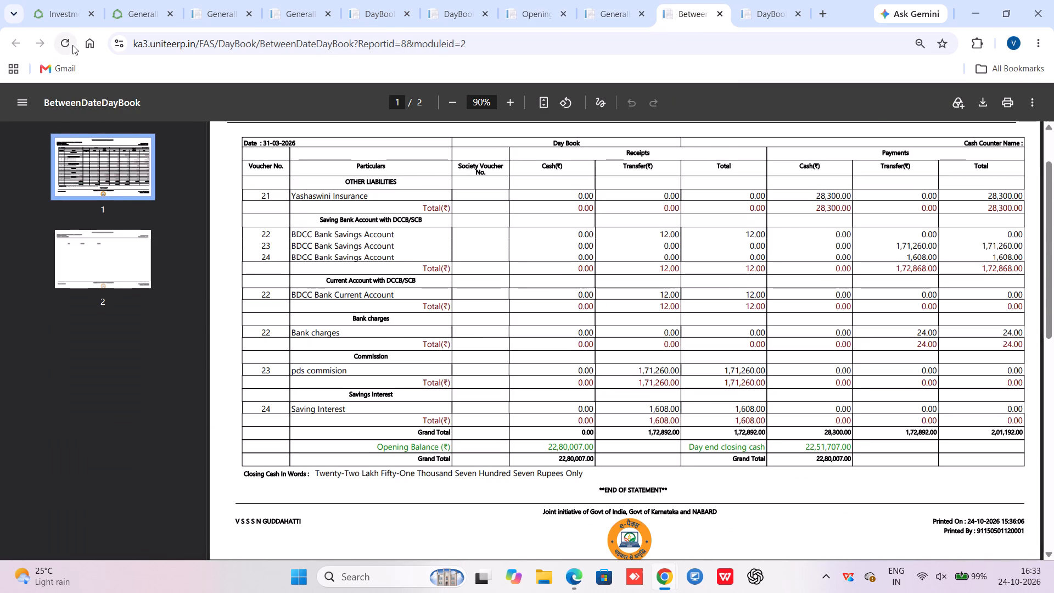
{"action": "scroll", "coordinate": [495, 351], "scroll_direction": "up", "scroll_amount": 4}
{"action": "scroll", "coordinate": [495, 352], "scroll_direction": "down", "scroll_amount": 2}
{"action": "scroll", "coordinate": [495, 352], "scroll_direction": "up", "scroll_amount": 3}
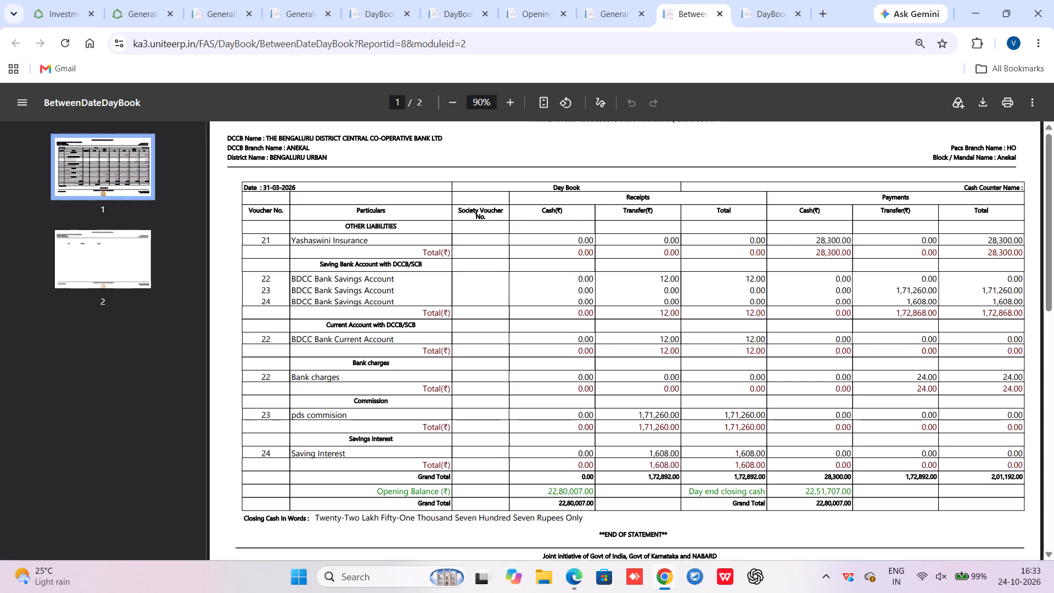
{"action": "left_click", "coordinate": [63, 42]}
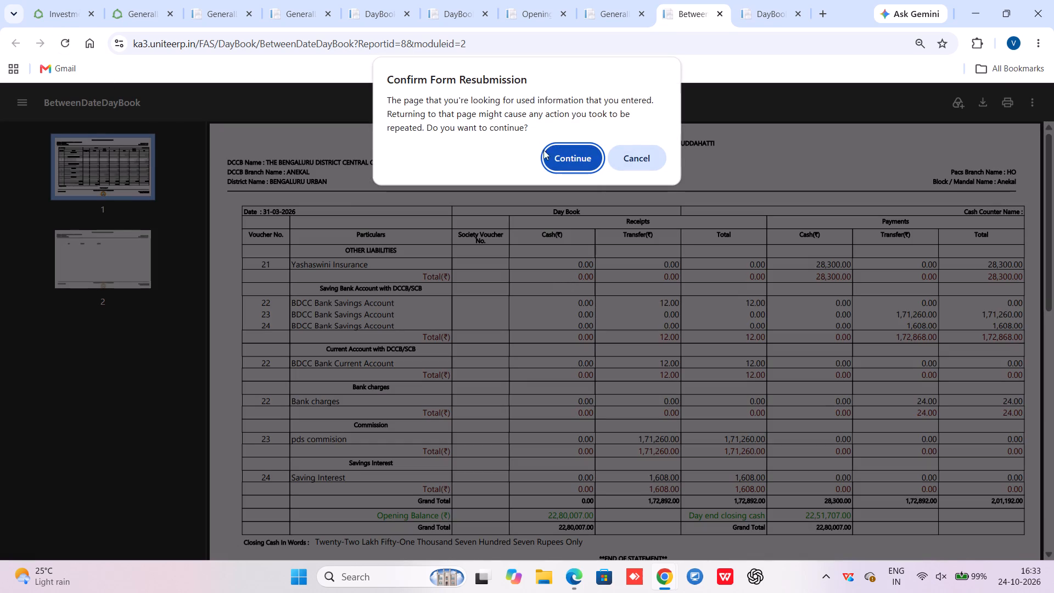
{"action": "left_click", "coordinate": [533, 148]}
{"action": "left_click", "coordinate": [561, 159]}
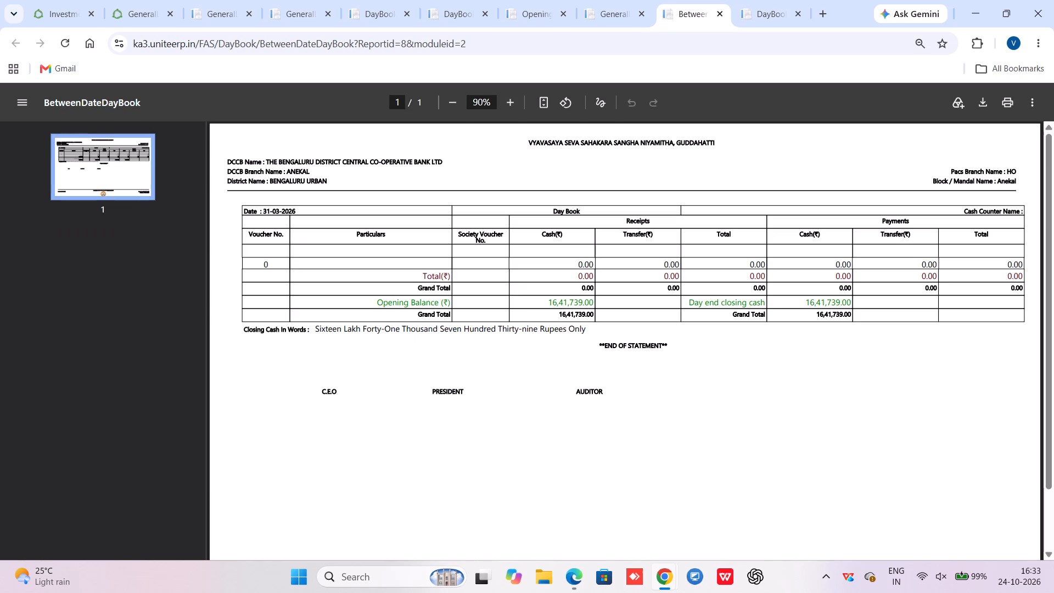
{"action": "scroll", "coordinate": [438, 271], "scroll_direction": "up", "scroll_amount": 2}
{"action": "scroll", "coordinate": [438, 271], "scroll_direction": "down", "scroll_amount": 1}
{"action": "scroll", "coordinate": [438, 271], "scroll_direction": "up", "scroll_amount": 2}
{"action": "scroll", "coordinate": [438, 271], "scroll_direction": "down", "scroll_amount": 3}
Reload the single day book report dated 31-03-2026.
{"action": "left_click", "coordinate": [743, 0]}
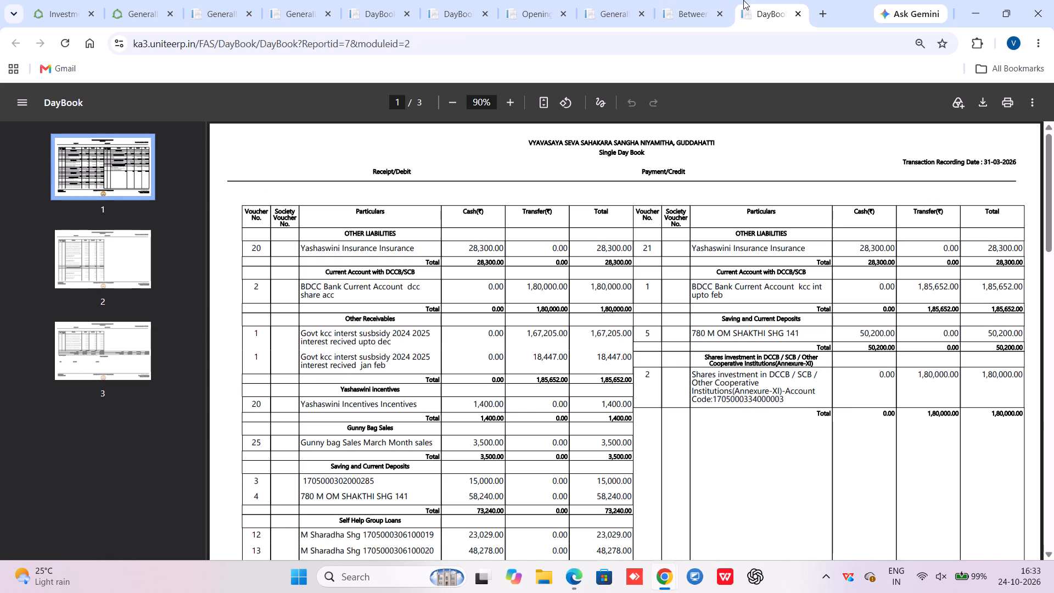
{"action": "left_click", "coordinate": [57, 47]}
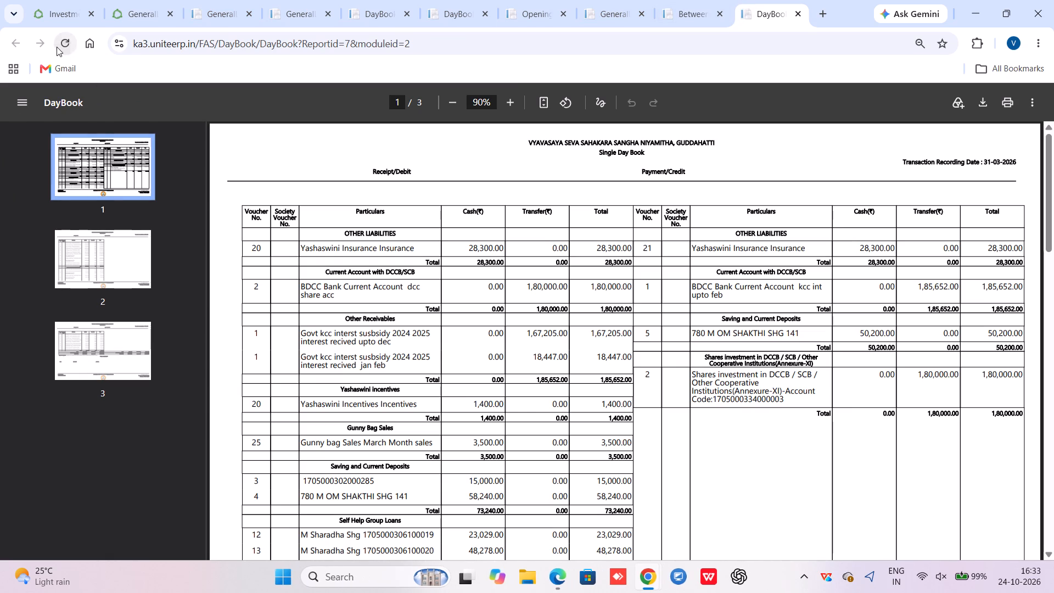
{"action": "left_click", "coordinate": [568, 158]}
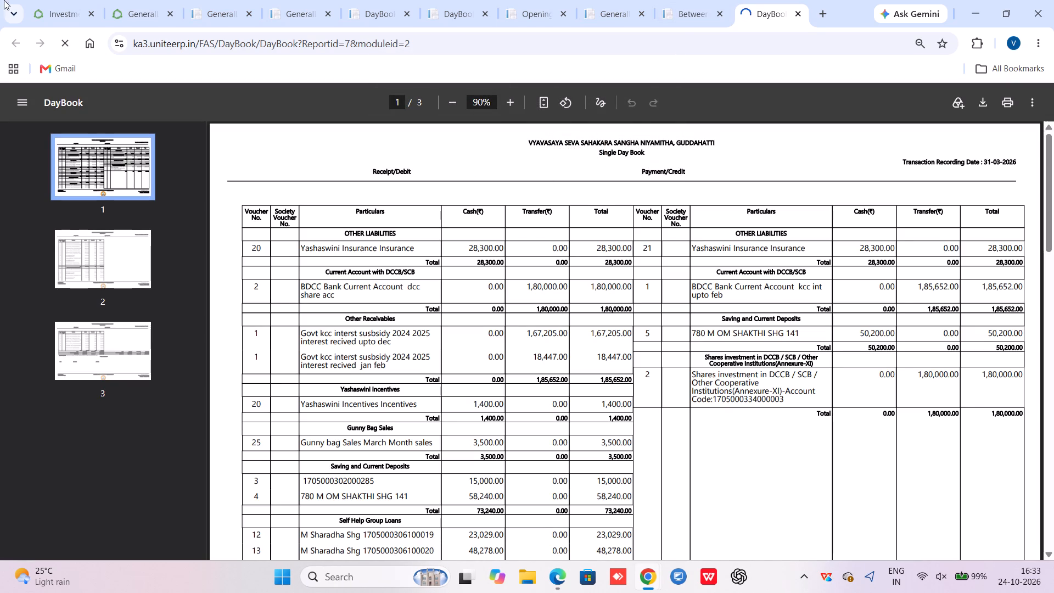
Replace the open General Ledger form with the Single Day Book form from the FAS reports.
{"action": "left_click", "coordinate": [149, 0]}
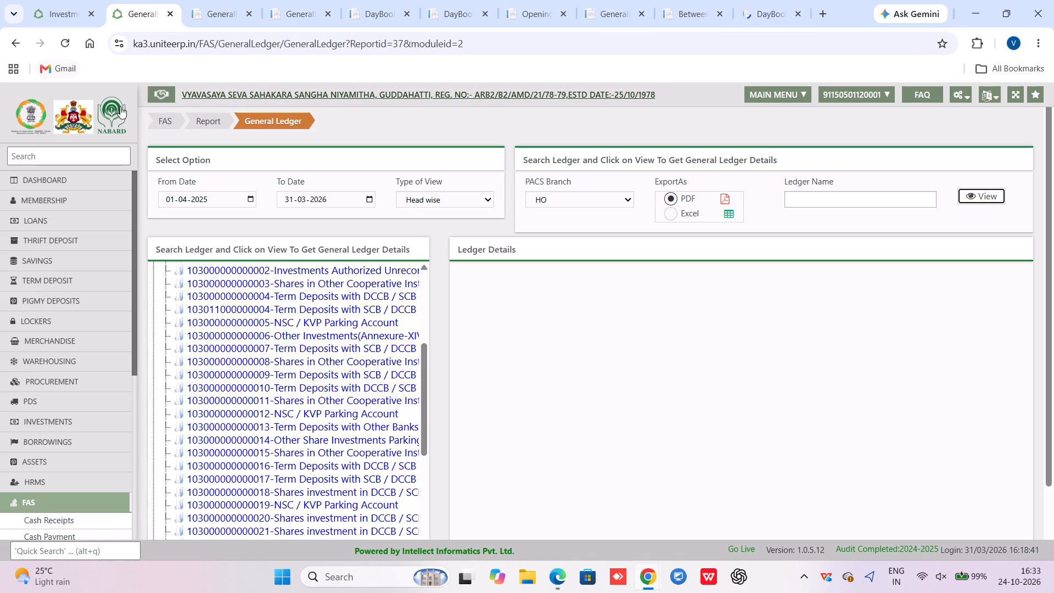
{"action": "left_click", "coordinate": [65, 116]}
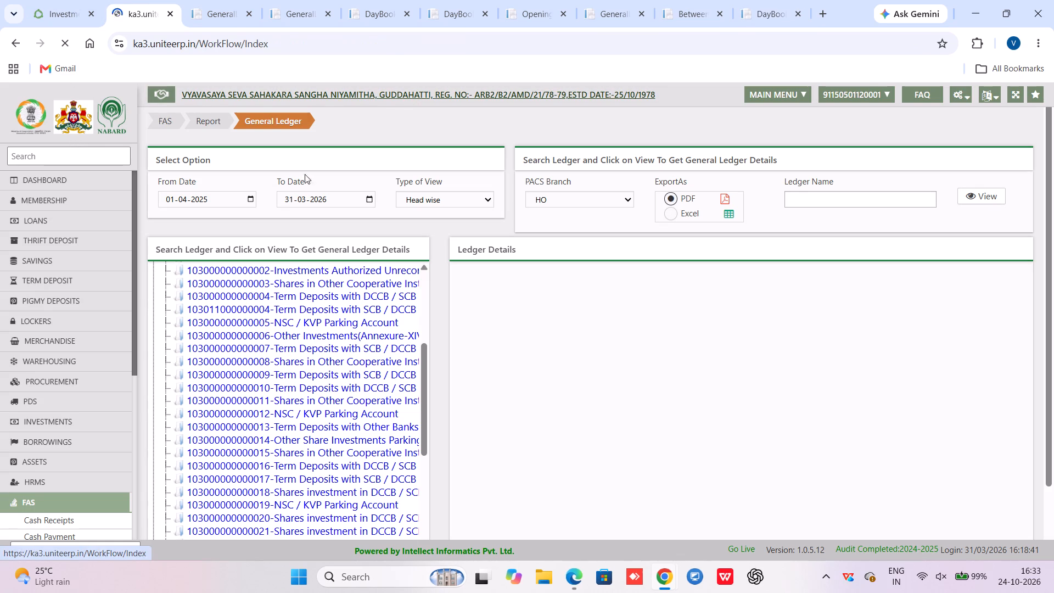
{"action": "left_click", "coordinate": [570, 271]}
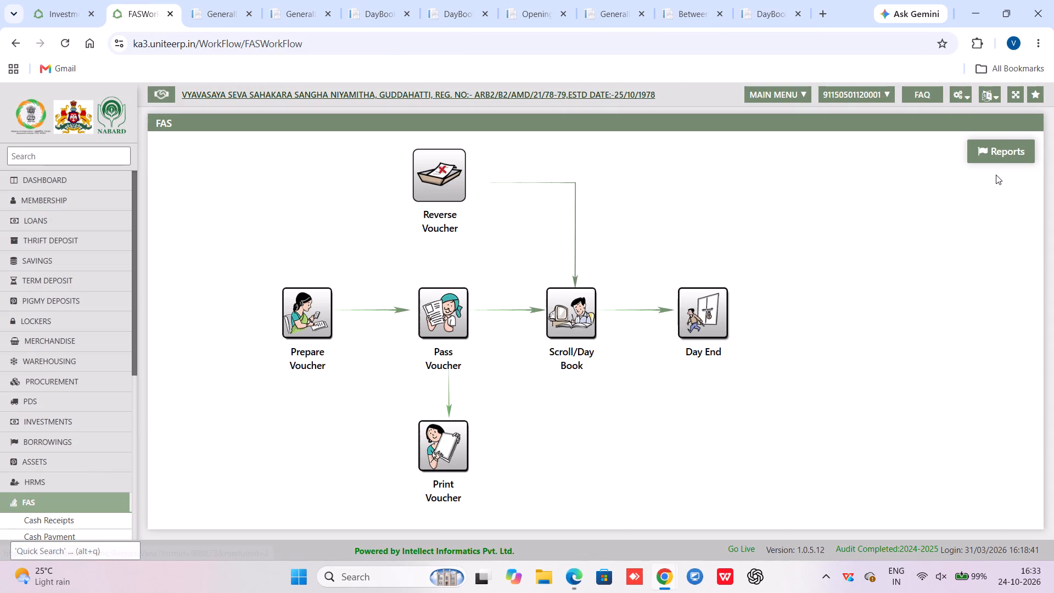
{"action": "left_click", "coordinate": [967, 159]}
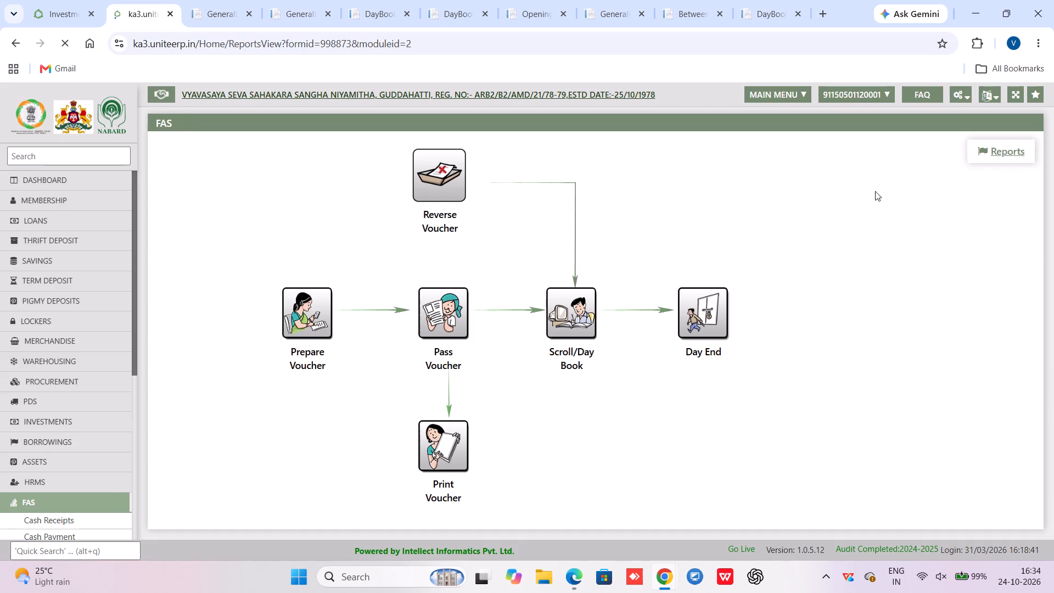
{"action": "left_click", "coordinate": [496, 184]}
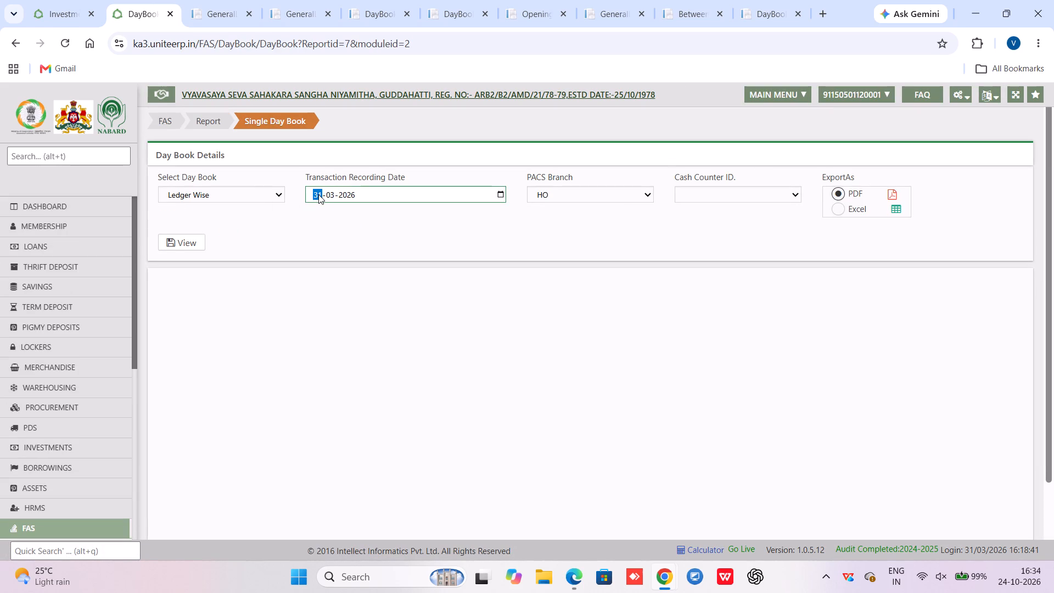
Generate the Accountwise single day book with transaction recording date 03-04-2025.
{"action": "type", "text": "0304"}
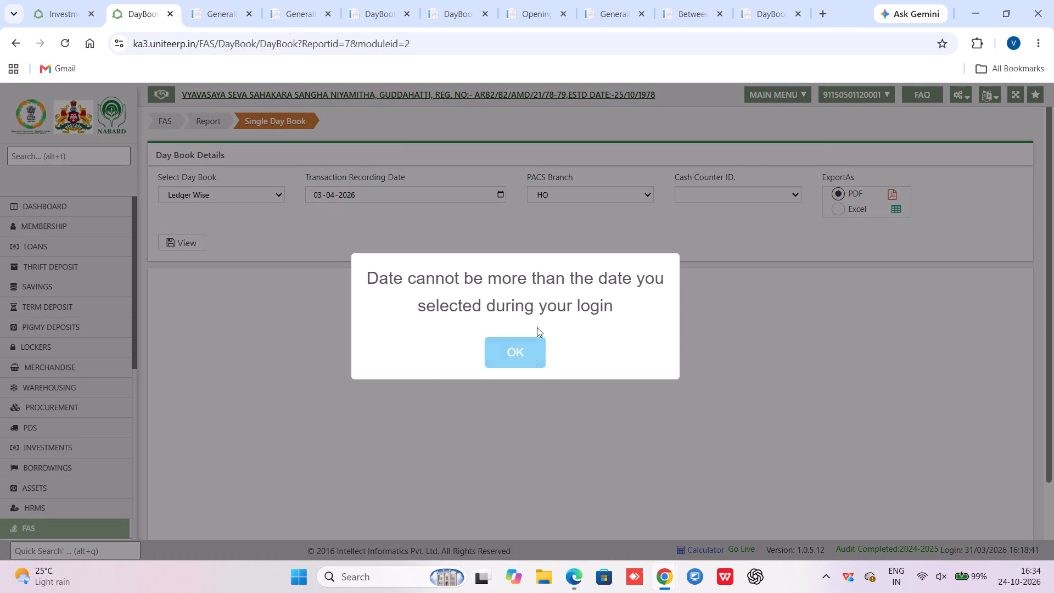
{"action": "left_click", "coordinate": [522, 361]}
{"action": "left_click", "coordinate": [351, 198]}
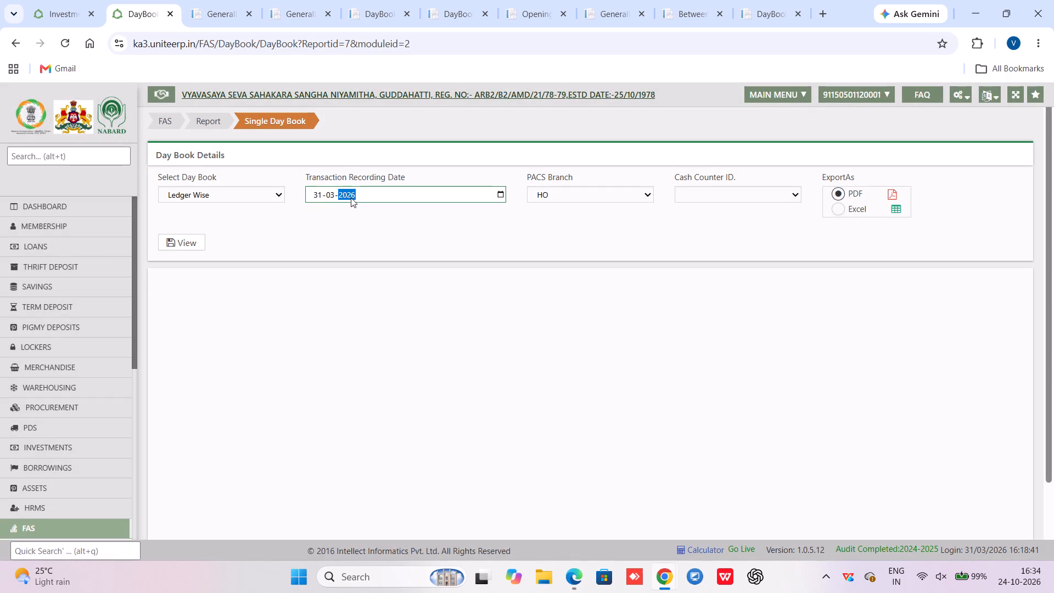
{"action": "type", "text": "2025"}
{"action": "key", "text": "Left"}
{"action": "type", "text": "04"}
{"action": "key", "text": "Left"}
{"action": "key", "text": "Left"}
{"action": "type", "text": "03"}
{"action": "left_click", "coordinate": [207, 195]}
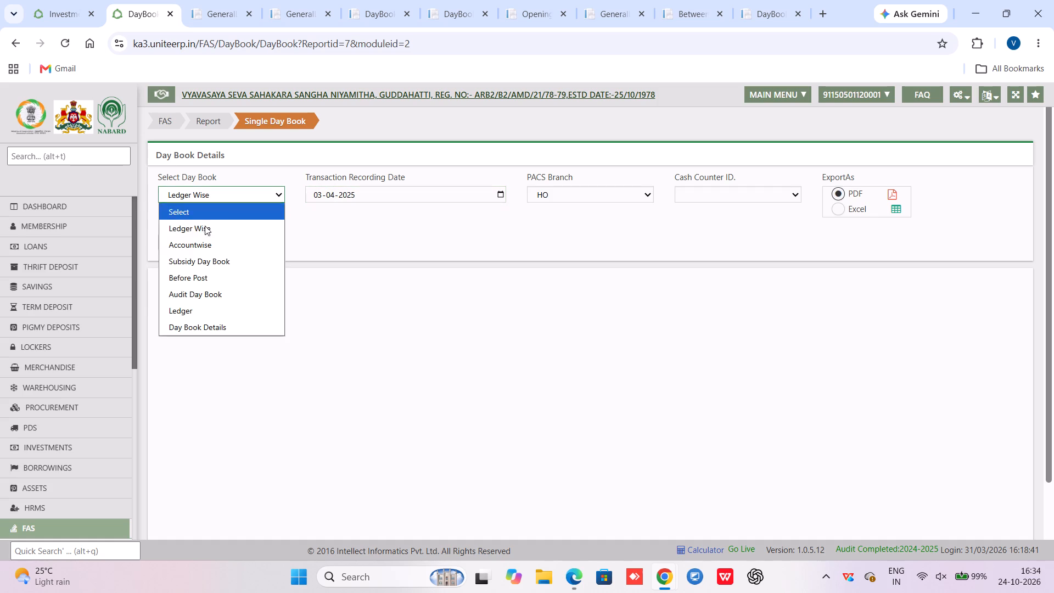
{"action": "left_click_drag", "start_coordinate": [203, 248], "coordinate": [197, 247]}
{"action": "left_click", "coordinate": [190, 247]}
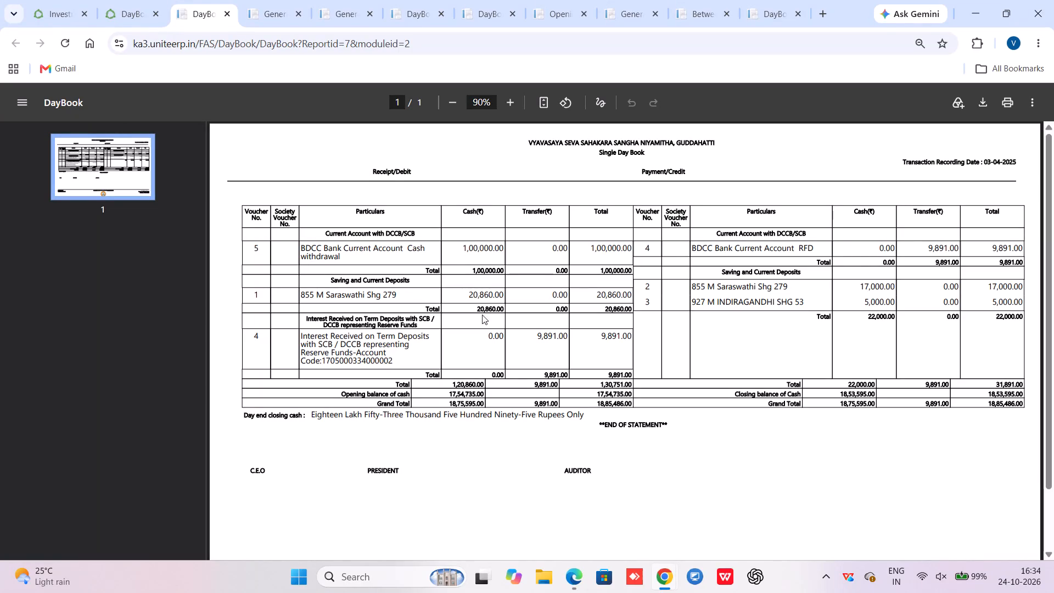
Examine the reserve fund term deposit interest in the 03-04-2025 day book, check the investments ledger, and return to the Investments workflow.
{"action": "left_click_drag", "start_coordinate": [535, 339], "coordinate": [558, 342]}
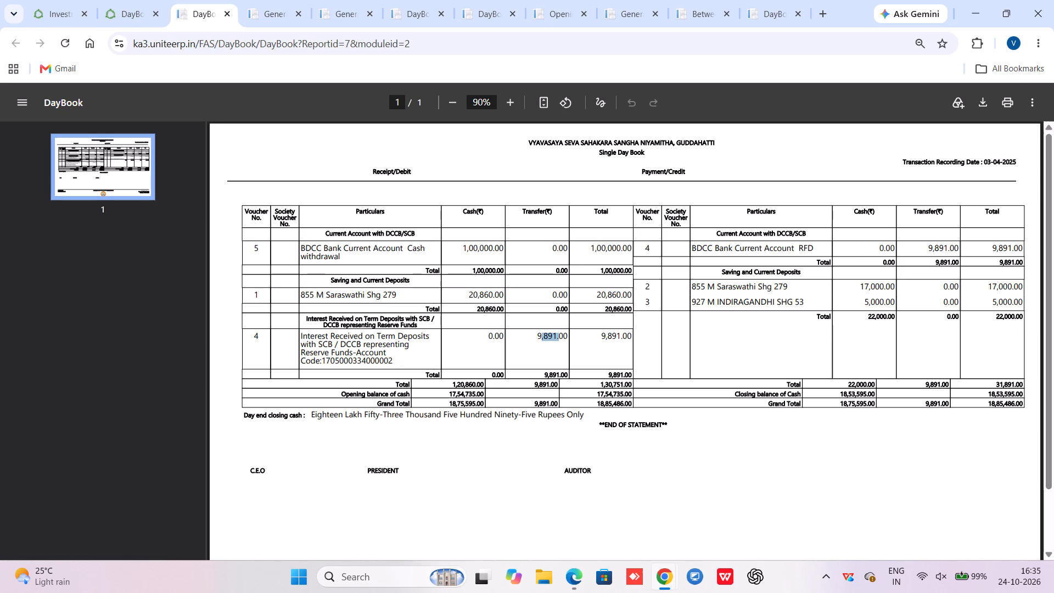
{"action": "left_click", "coordinate": [272, 0]}
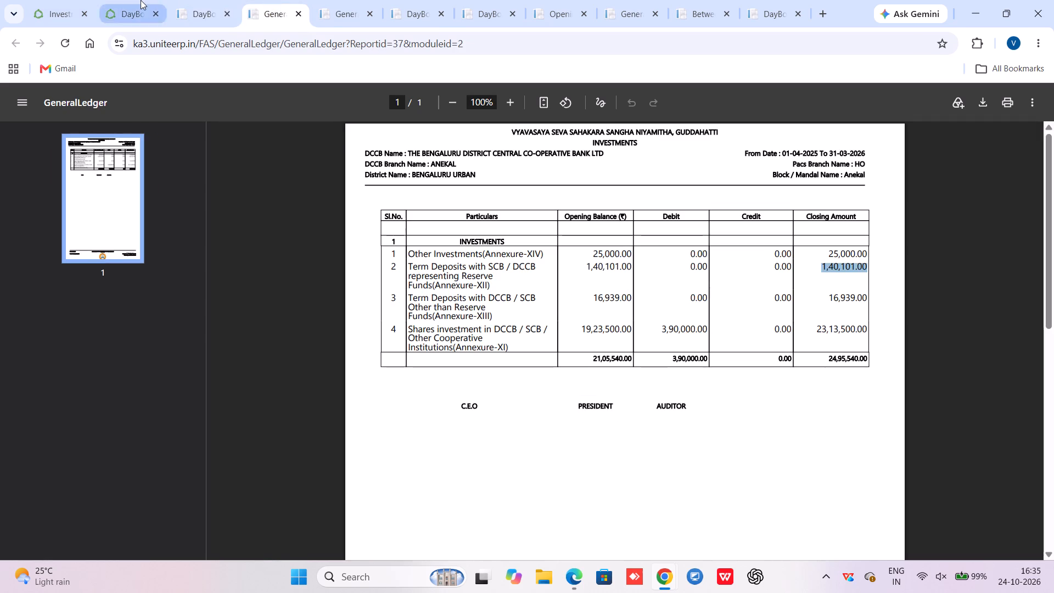
{"action": "left_click", "coordinate": [141, 0]}
{"action": "left_click", "coordinate": [72, 0]}
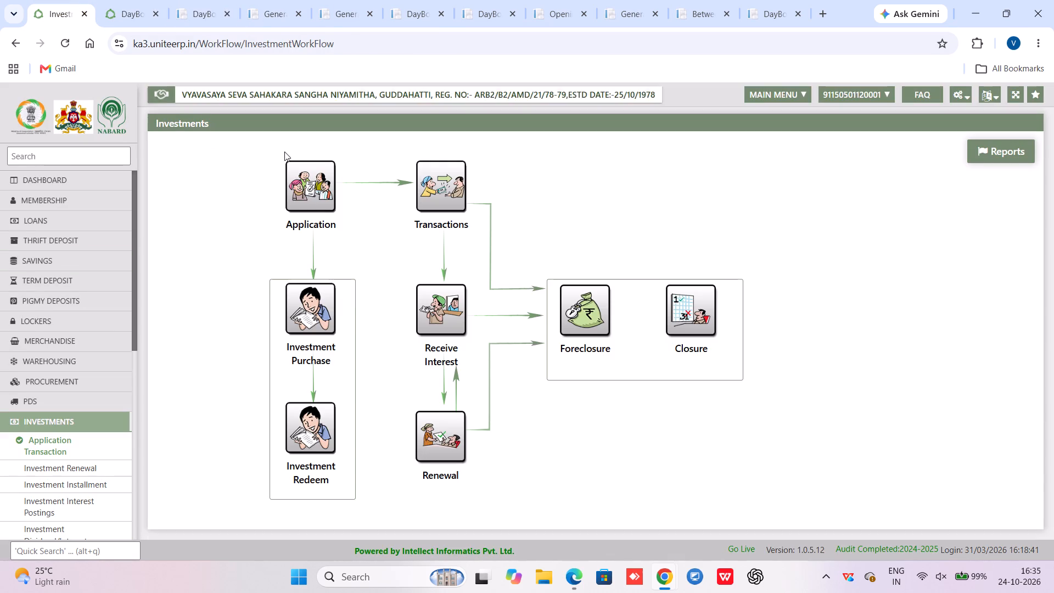
Copy the reserve fund term deposit account code from the interest entry in the 03-04-2025 single day book.
{"action": "left_click", "coordinate": [130, 0]}
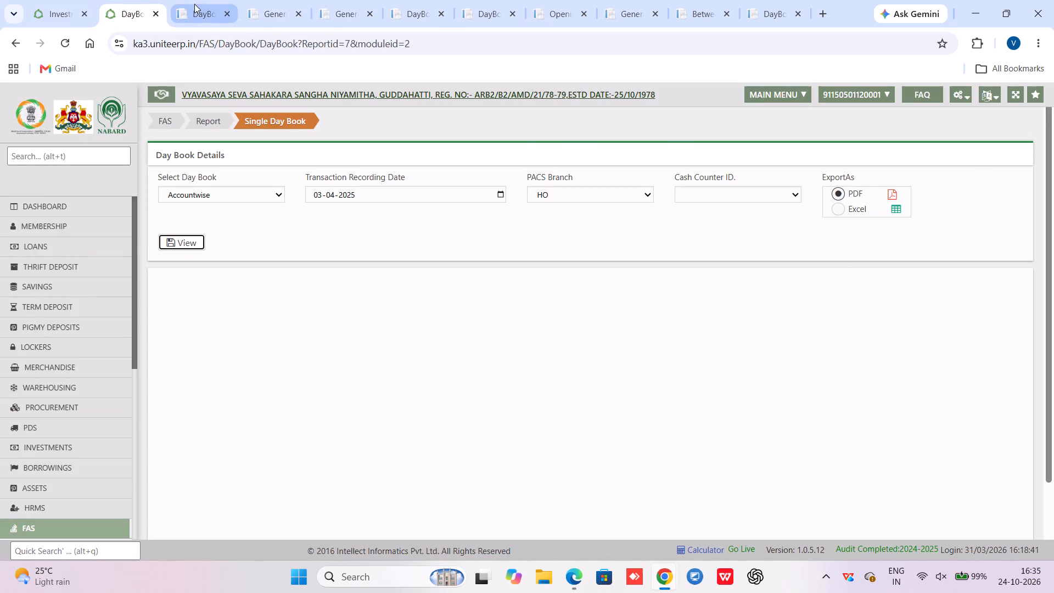
{"action": "left_click", "coordinate": [195, 5]}
{"action": "left_click", "coordinate": [768, 0]}
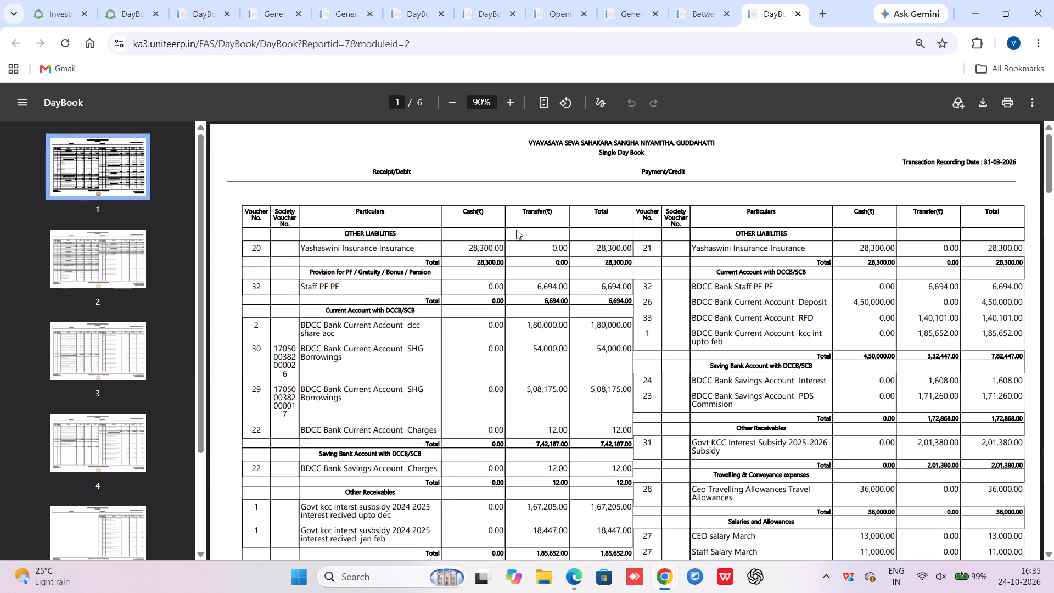
{"action": "left_click", "coordinate": [230, 0]}
{"action": "left_click_drag", "start_coordinate": [322, 360], "coordinate": [411, 360]}
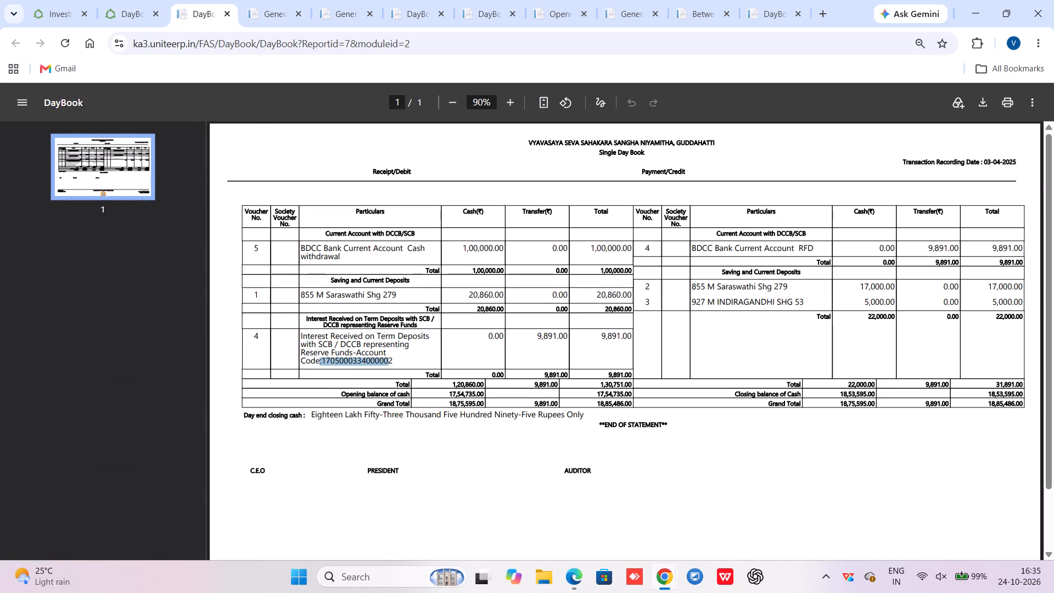
{"action": "left_click_drag", "start_coordinate": [411, 360], "coordinate": [400, 362]}
{"action": "left_click", "coordinate": [324, 394]}
{"action": "left_click_drag", "start_coordinate": [323, 360], "coordinate": [412, 361]}
{"action": "key", "text": "ctrl+c"}
{"action": "key", "text": "ctrl+c"}
{"action": "key", "text": "ctrl+c"}
{"action": "key", "text": "ctrl+c"}
{"action": "key", "text": "ctrl+c"}
{"action": "key", "text": "ctrl+c"}
Open a new Investment Application from the Investments workflow and set the investment to Reserve Fund Deposit.
{"action": "left_click", "coordinate": [46, 0]}
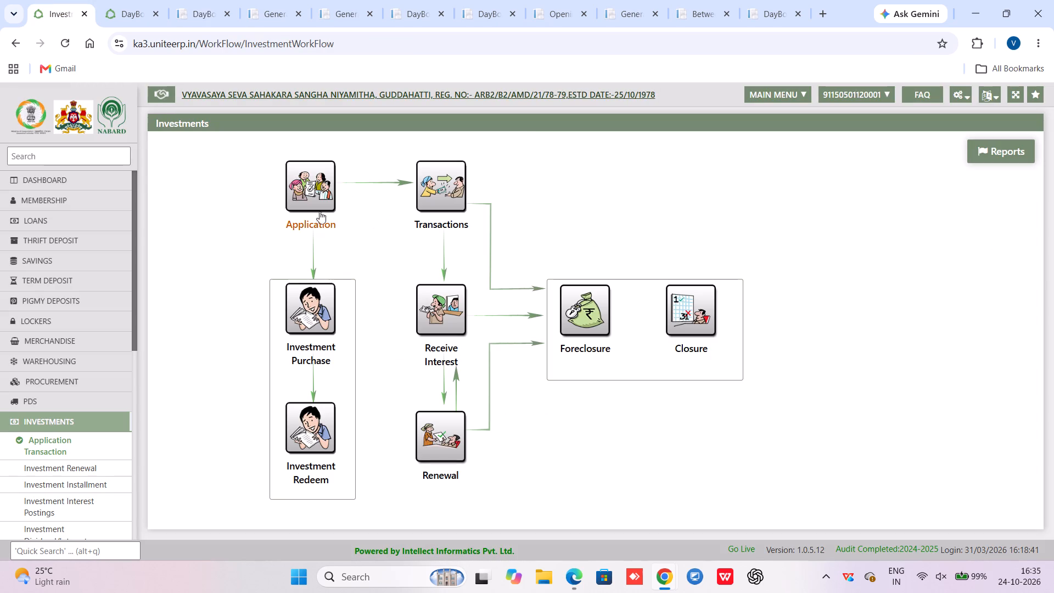
{"action": "left_click", "coordinate": [310, 208]}
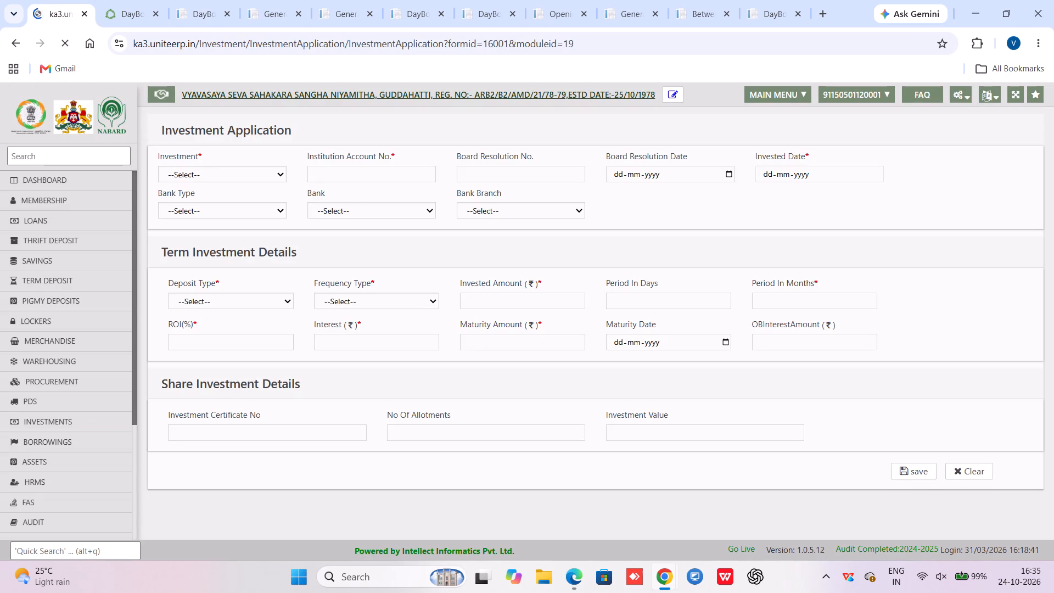
{"action": "left_click", "coordinate": [205, 174]}
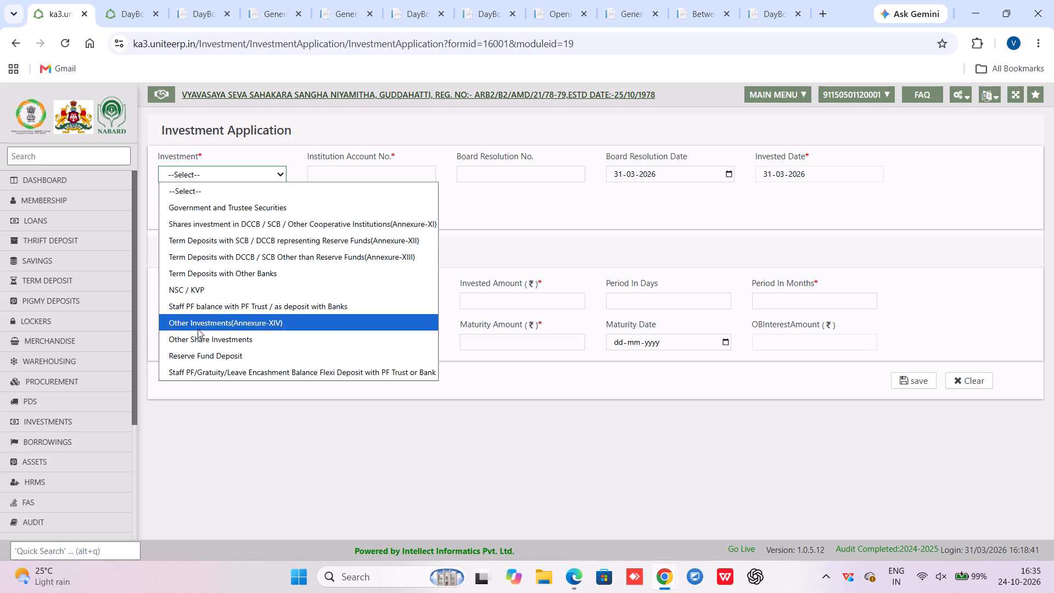
{"action": "left_click", "coordinate": [197, 354]}
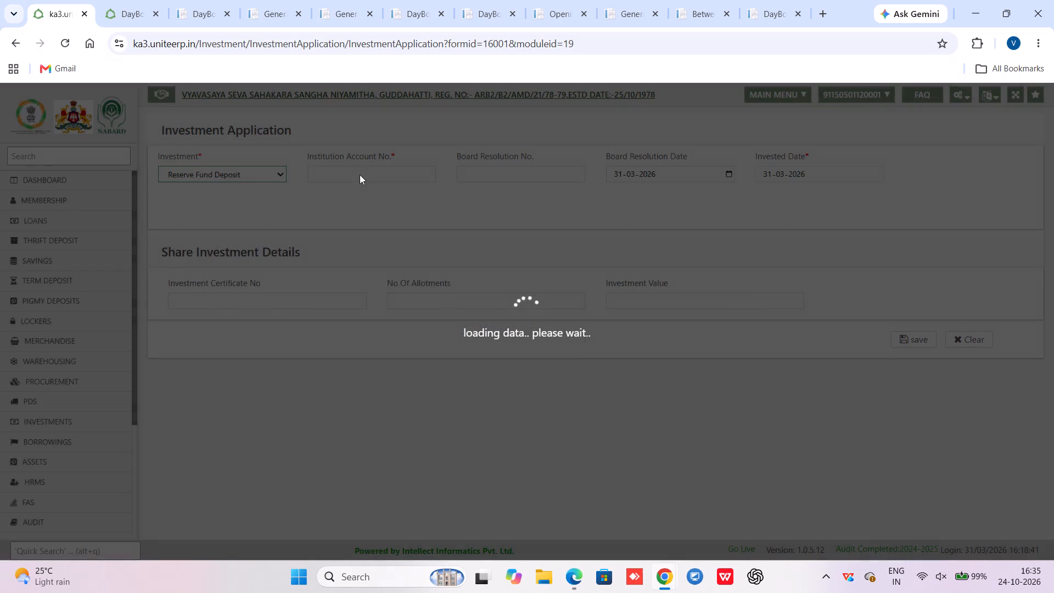
Fill the institution account number with the copied account code, without its leading colon.
{"action": "left_click", "coordinate": [360, 174]}
{"action": "key", "text": "ctrl+v"}
{"action": "left_click", "coordinate": [318, 172]}
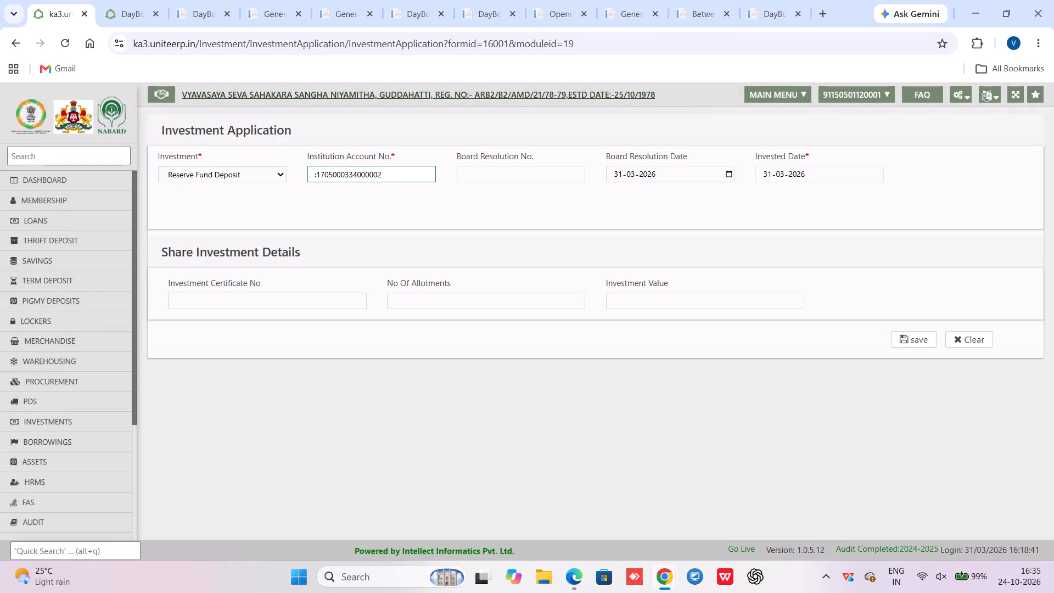
{"action": "key", "text": "BackSpace"}
{"action": "key", "text": "BackSpace"}
{"action": "key", "text": "BackSpace"}
{"action": "key", "text": "BackSpace"}
Consult the day books and the investments general ledger, and set the application's investment value to 149781.
{"action": "left_click", "coordinate": [683, 303]}
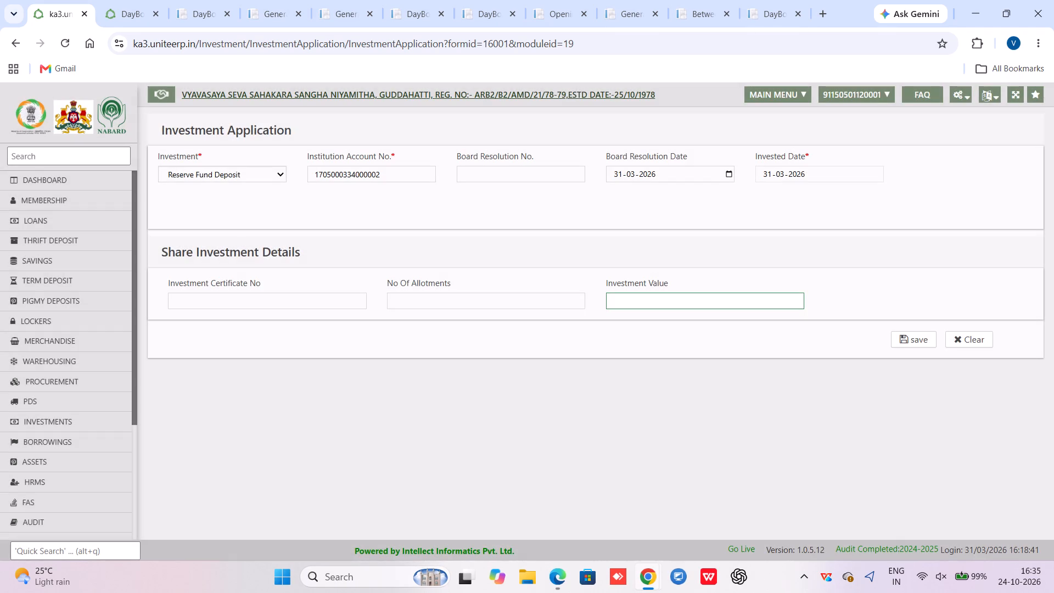
{"action": "left_click", "coordinate": [680, 302]}
{"action": "left_click", "coordinate": [761, 1]}
{"action": "left_click", "coordinate": [721, 0]}
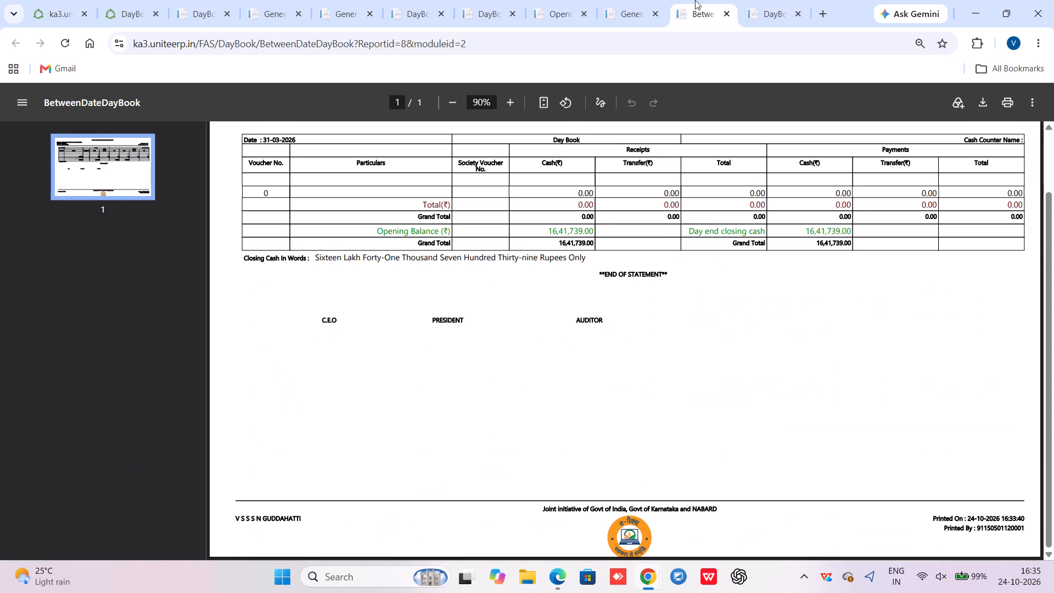
{"action": "left_click", "coordinate": [218, 0]}
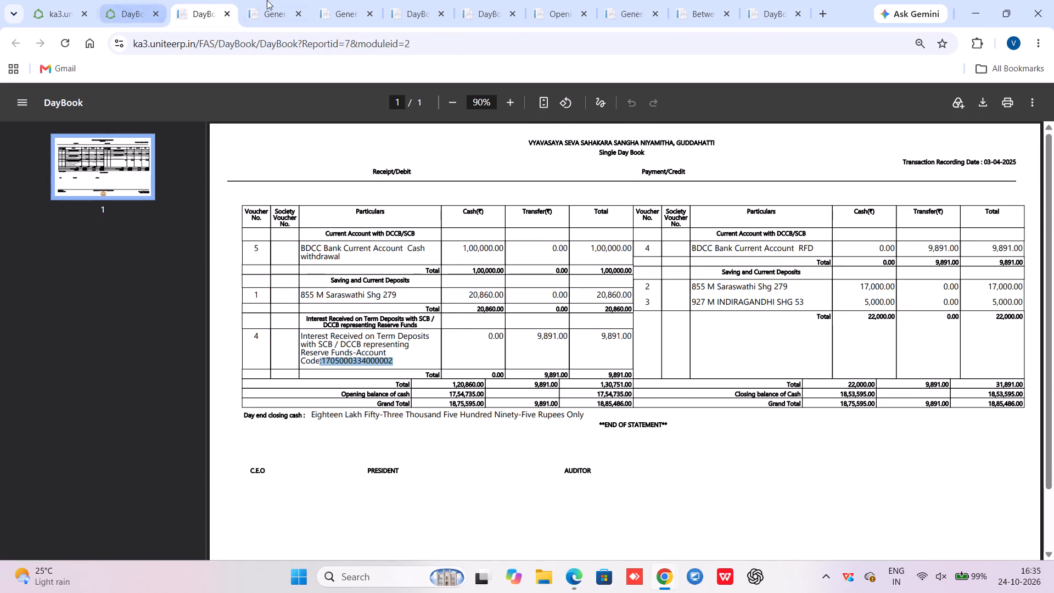
{"action": "left_click", "coordinate": [288, 0]}
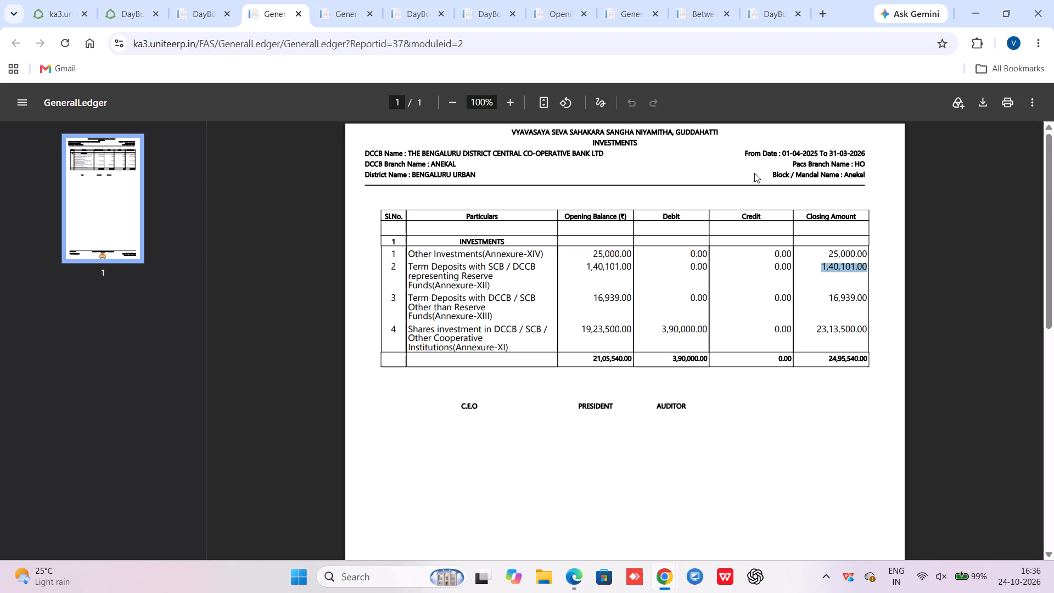
{"action": "left_click", "coordinate": [54, 0]}
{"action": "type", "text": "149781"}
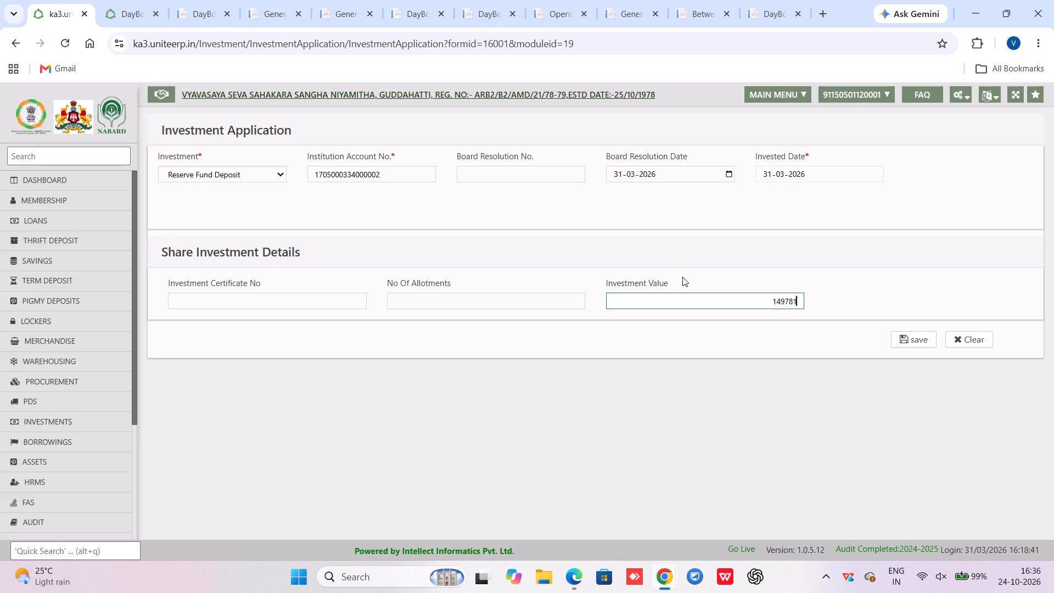
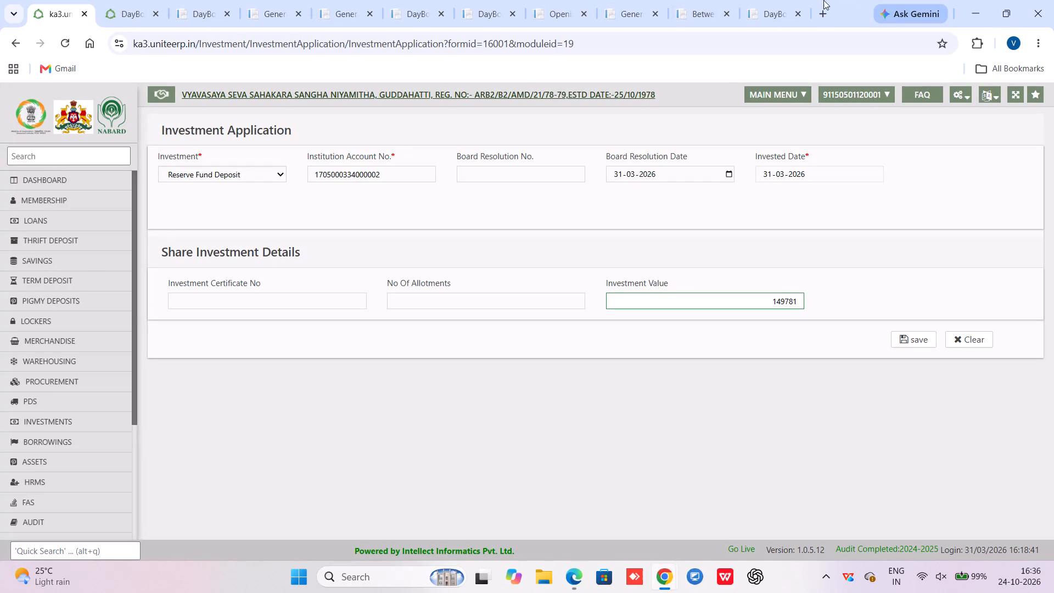
Cross-check the reserve fund entries in the 03-04-2025 and 31-03-2026 single day books against the Investment Application.
{"action": "left_click", "coordinate": [194, 0]}
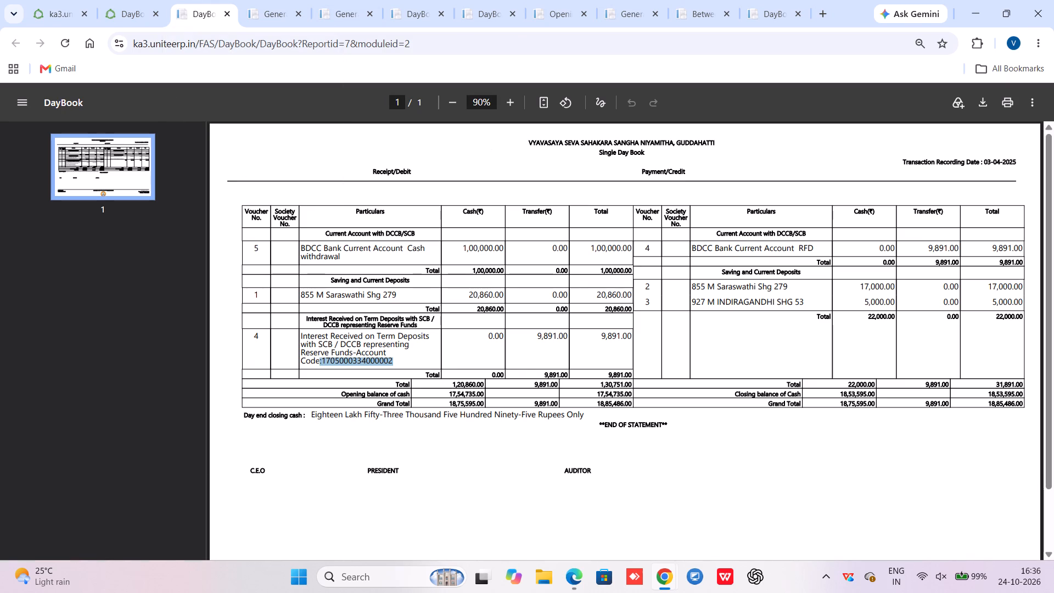
{"action": "left_click", "coordinate": [595, 348]}
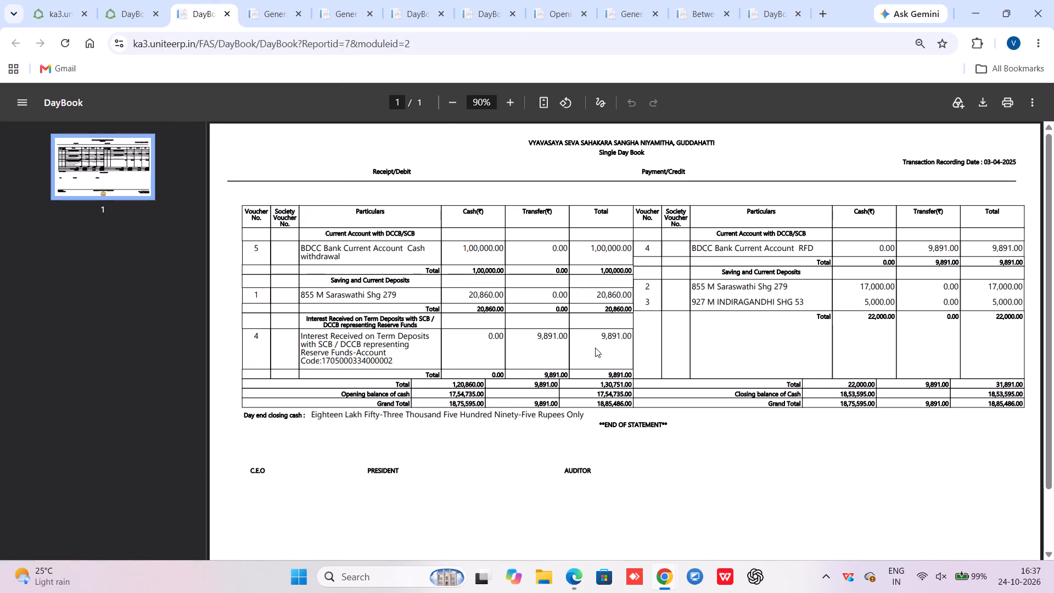
{"action": "left_click", "coordinate": [766, 1]}
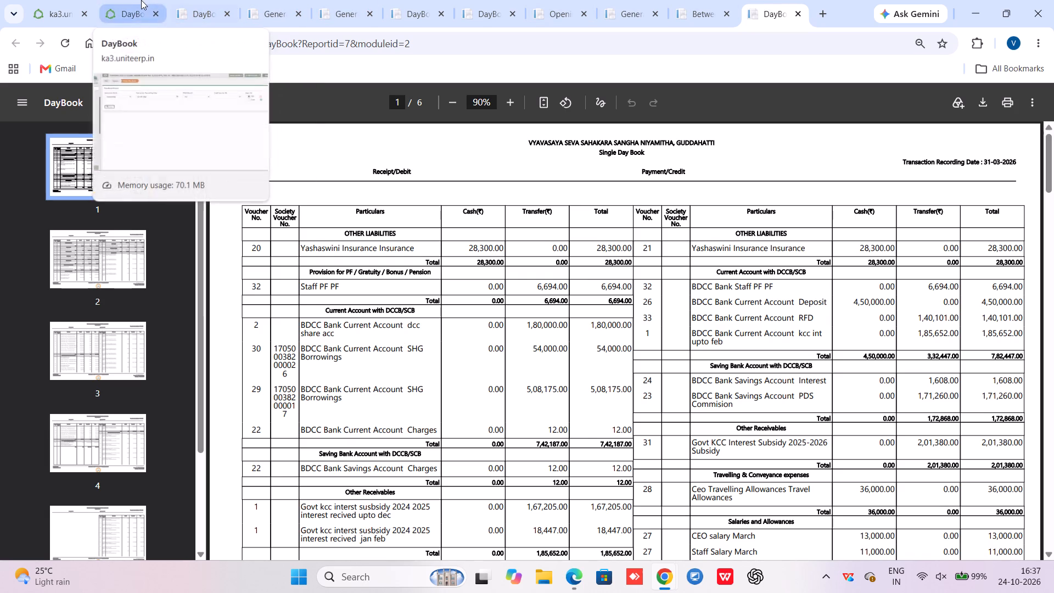
{"action": "left_click_drag", "start_coordinate": [140, 0], "coordinate": [135, 0]}
{"action": "left_click", "coordinate": [83, 0]}
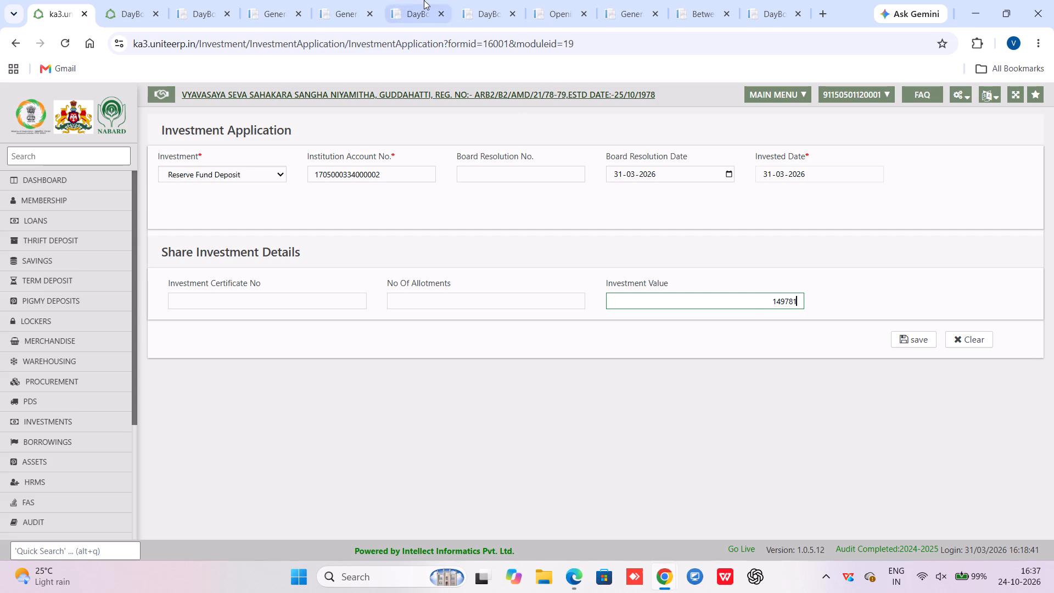
{"action": "left_click", "coordinate": [209, 0]}
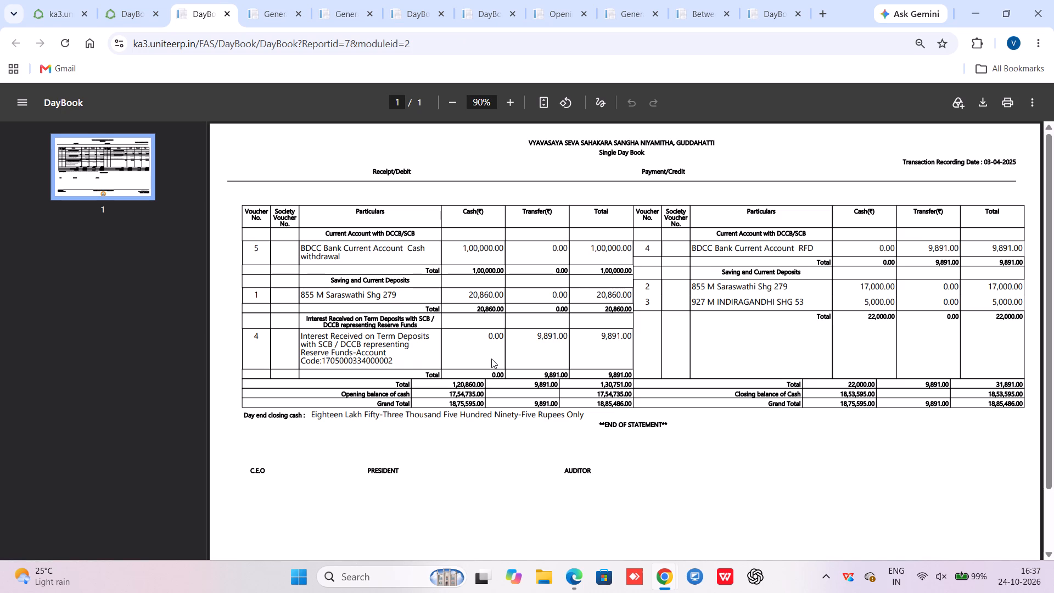
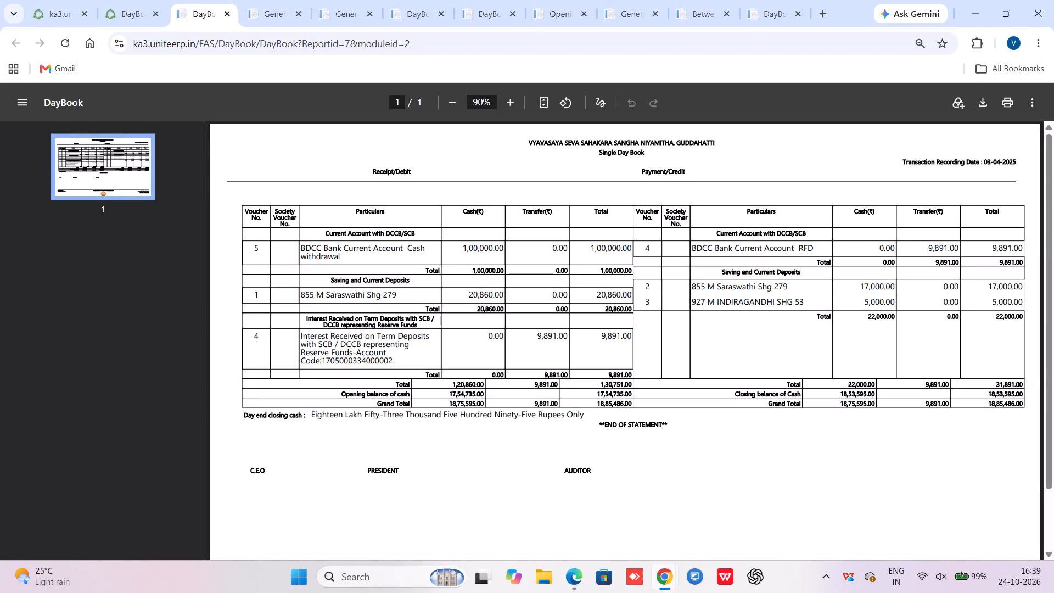
Set the Investment Value in the Reserve Fund Deposit Investment Application to 139862.
{"action": "left_click", "coordinate": [65, 0]}
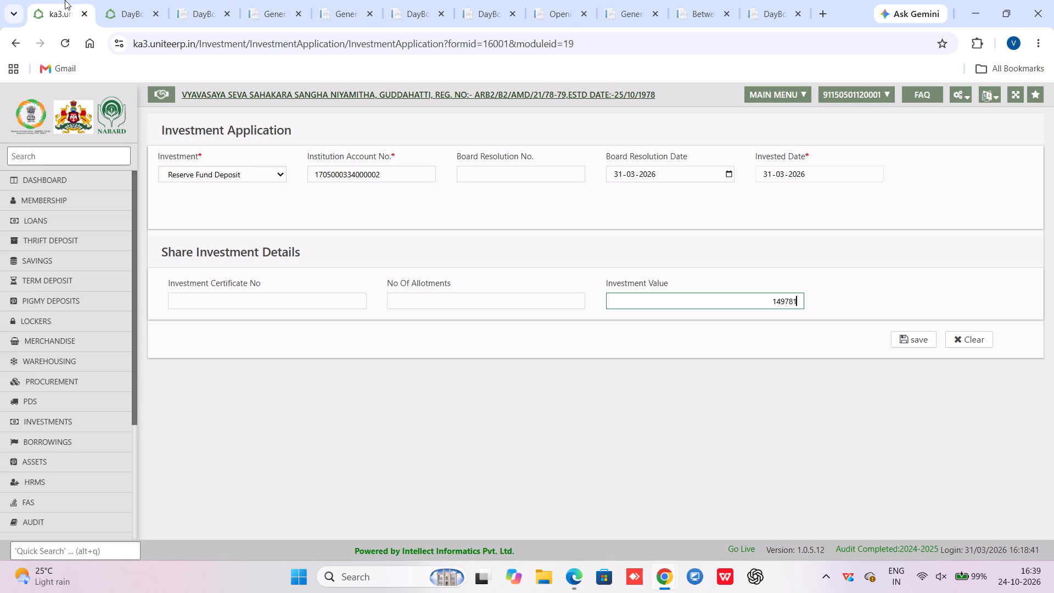
{"action": "left_click_drag", "start_coordinate": [725, 294], "coordinate": [862, 293]}
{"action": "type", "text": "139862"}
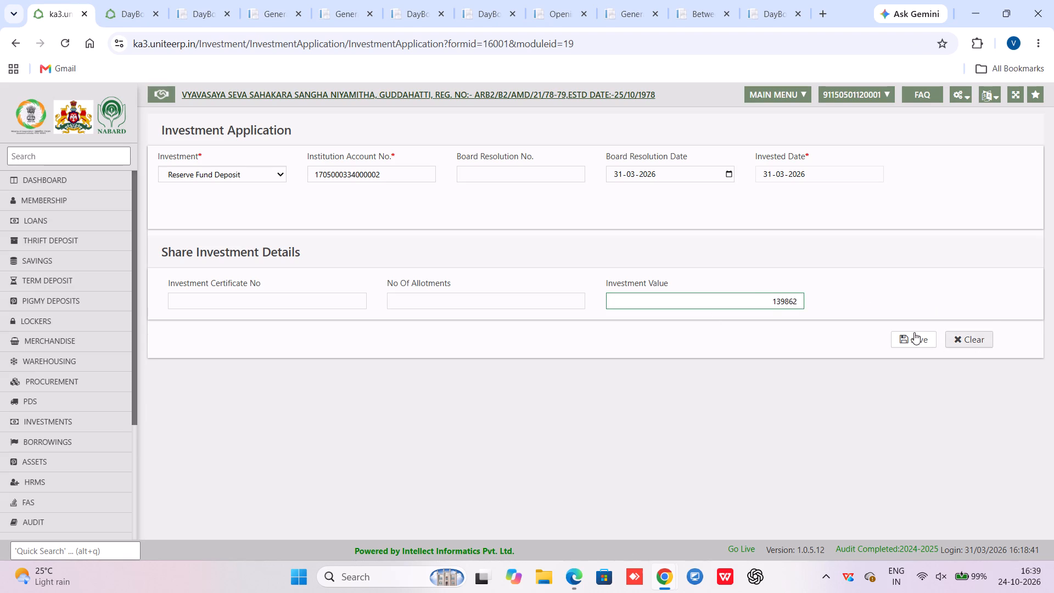
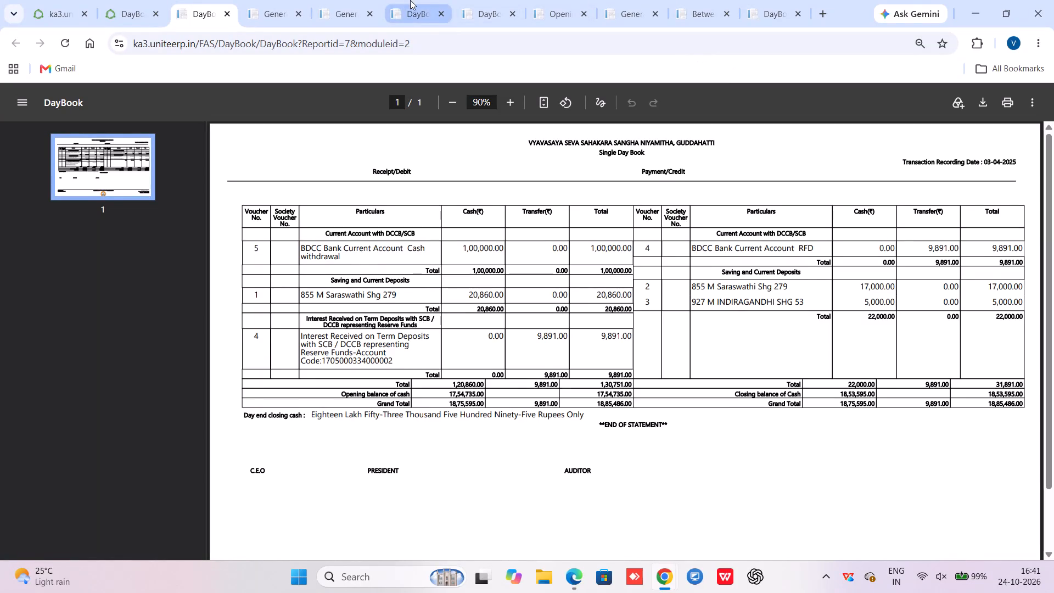
Look through the open report tabs and check the reserve fund term deposits (Annexure-XII) asset amount in the Opening Trial Balance.
{"action": "left_click", "coordinate": [423, 0]}
{"action": "left_click", "coordinate": [344, 0]}
{"action": "left_click", "coordinate": [292, 0]}
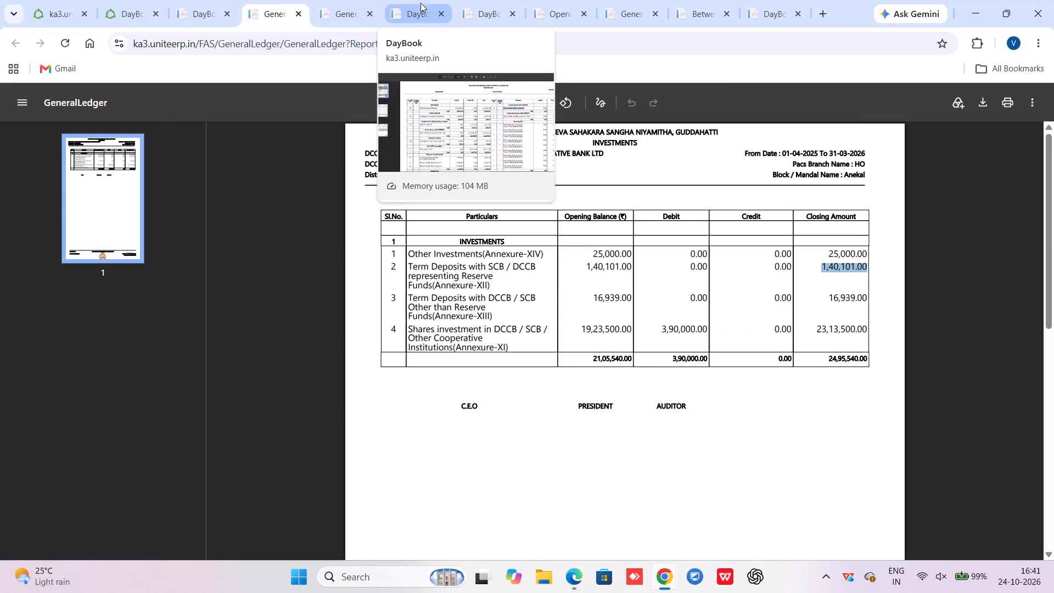
{"action": "left_click", "coordinate": [552, 0]}
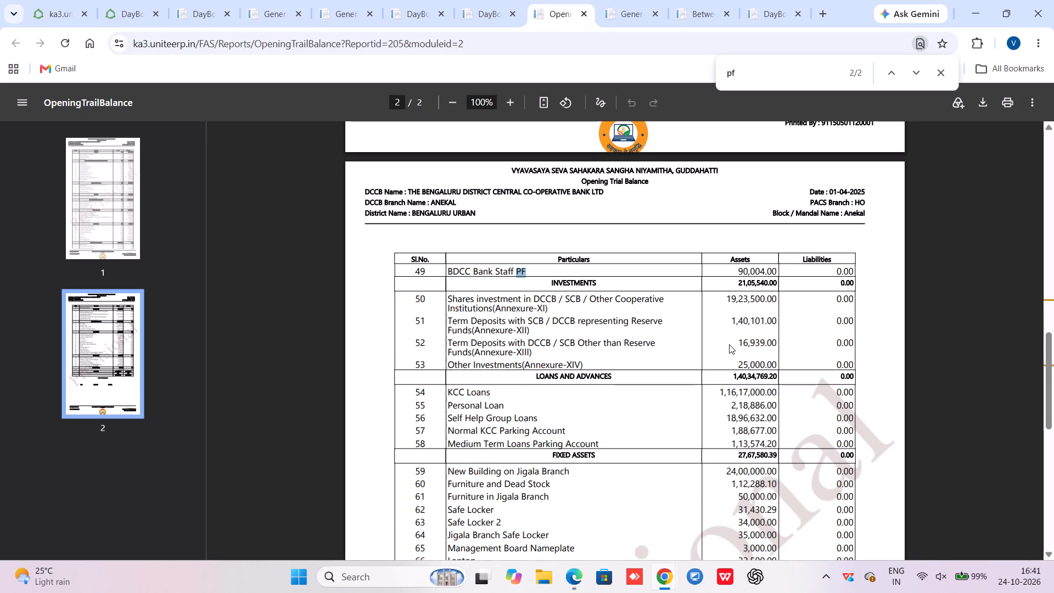
{"action": "left_click_drag", "start_coordinate": [725, 319], "coordinate": [793, 322]}
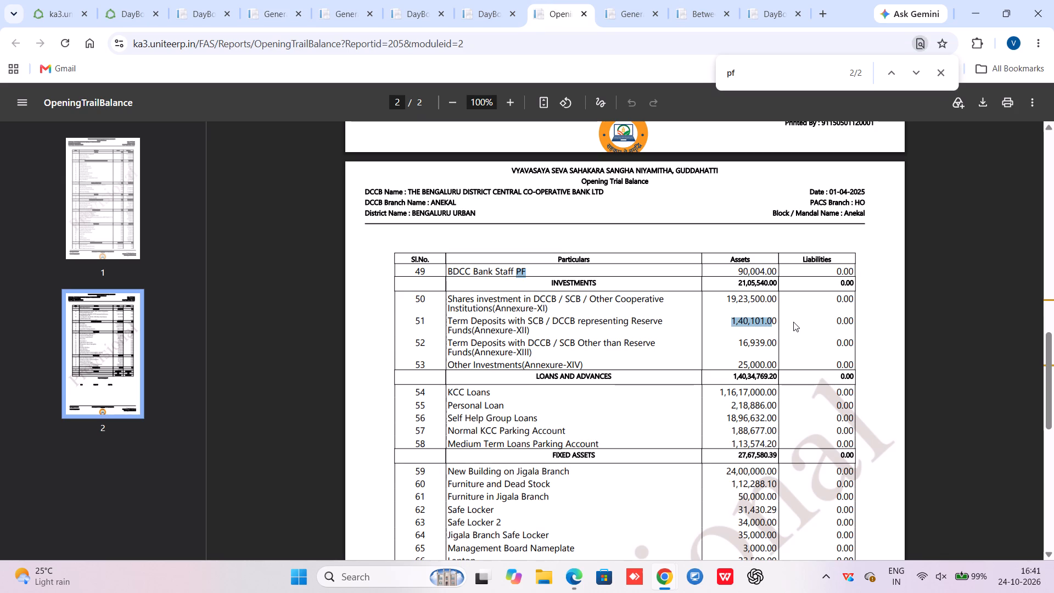
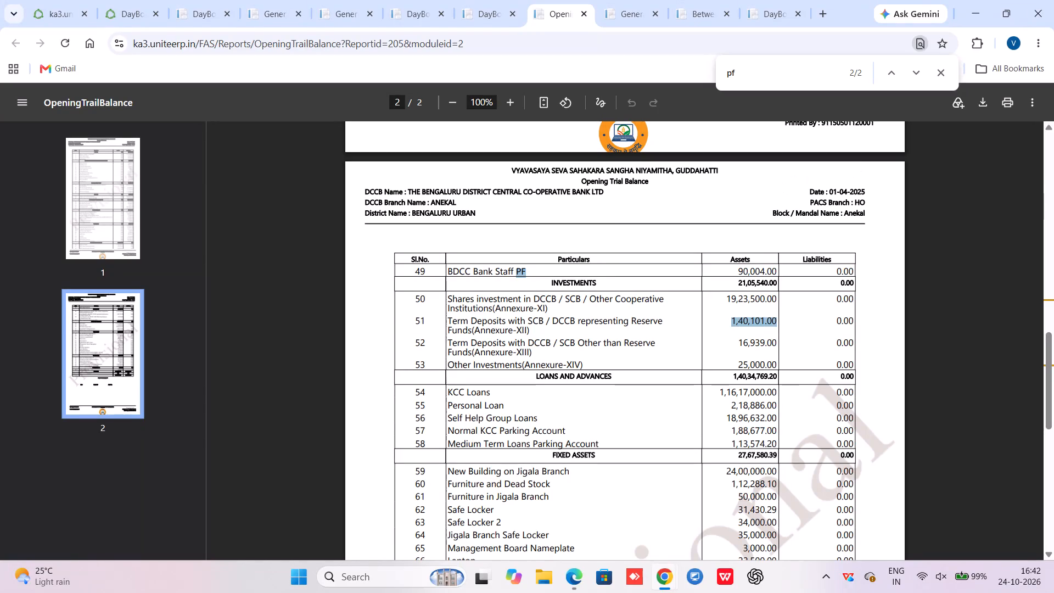
Highlight the asset amount of the reserve fund term deposits (Annexure-XII) in the Opening Trial Balance.
{"action": "left_click", "coordinate": [729, 329]}
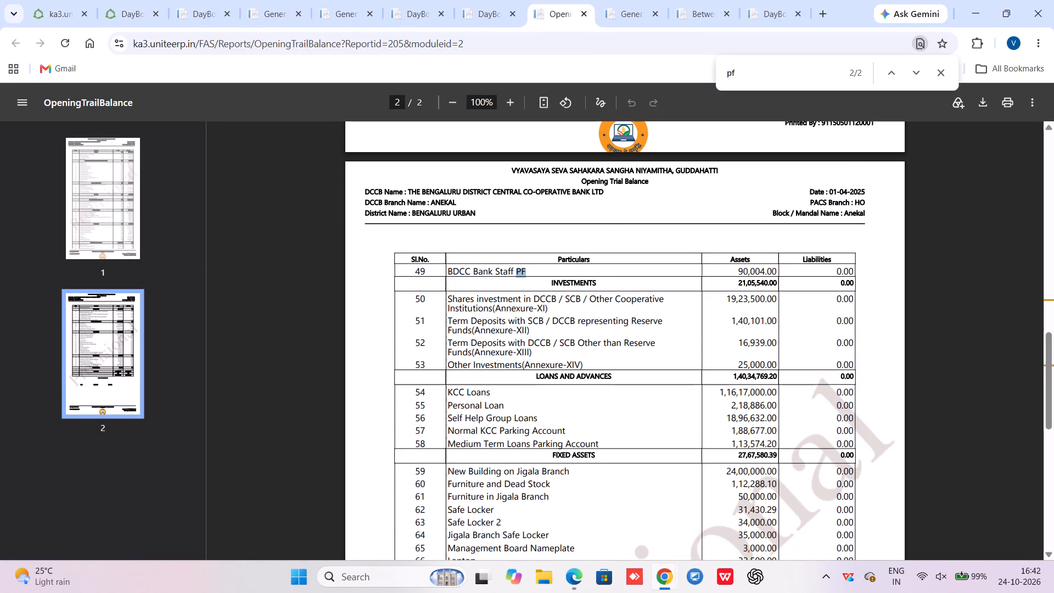
{"action": "left_click_drag", "start_coordinate": [733, 320], "coordinate": [806, 314]}
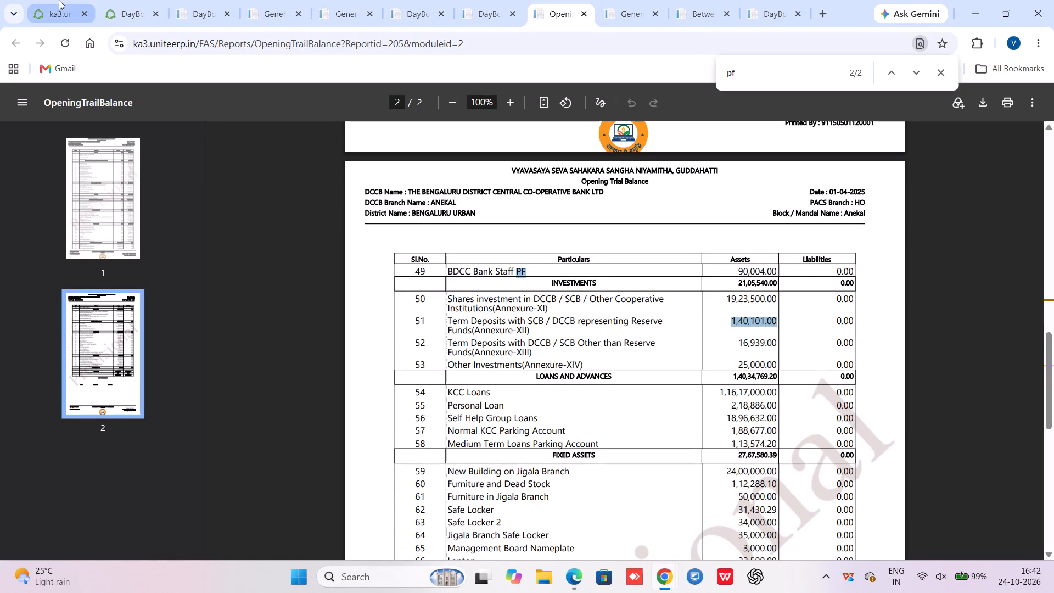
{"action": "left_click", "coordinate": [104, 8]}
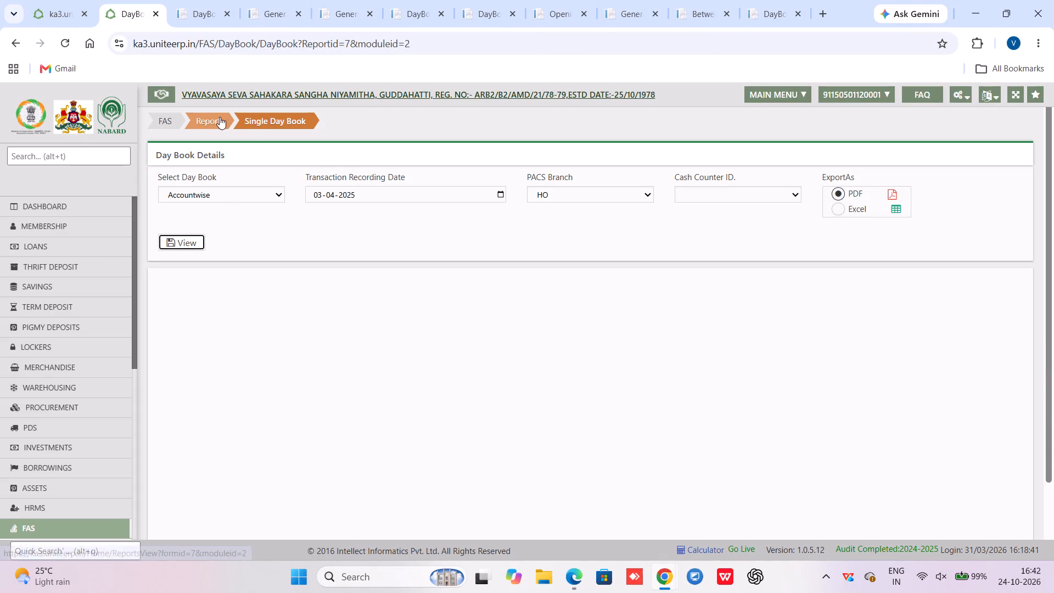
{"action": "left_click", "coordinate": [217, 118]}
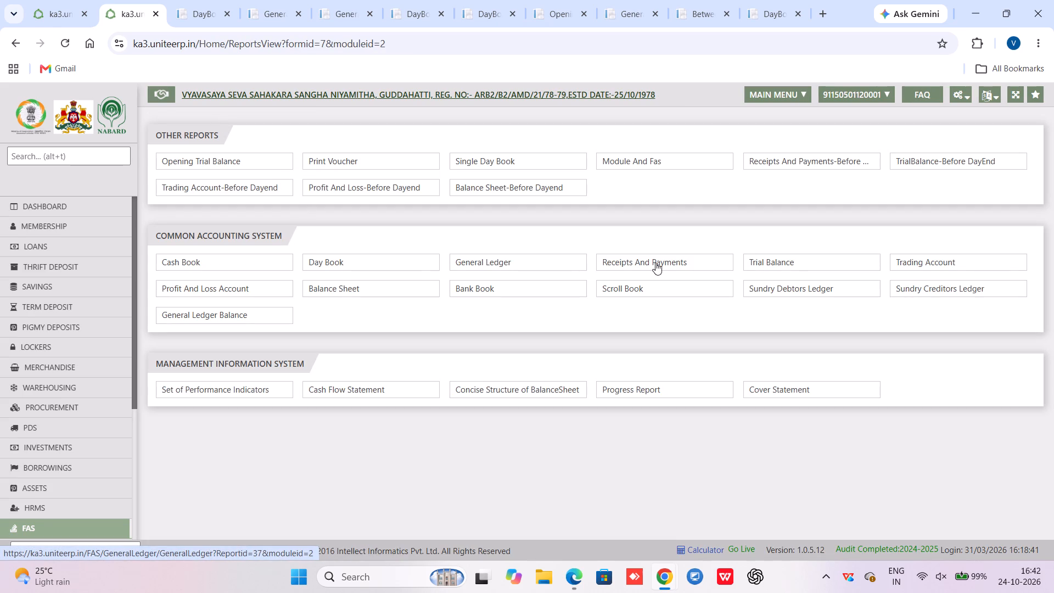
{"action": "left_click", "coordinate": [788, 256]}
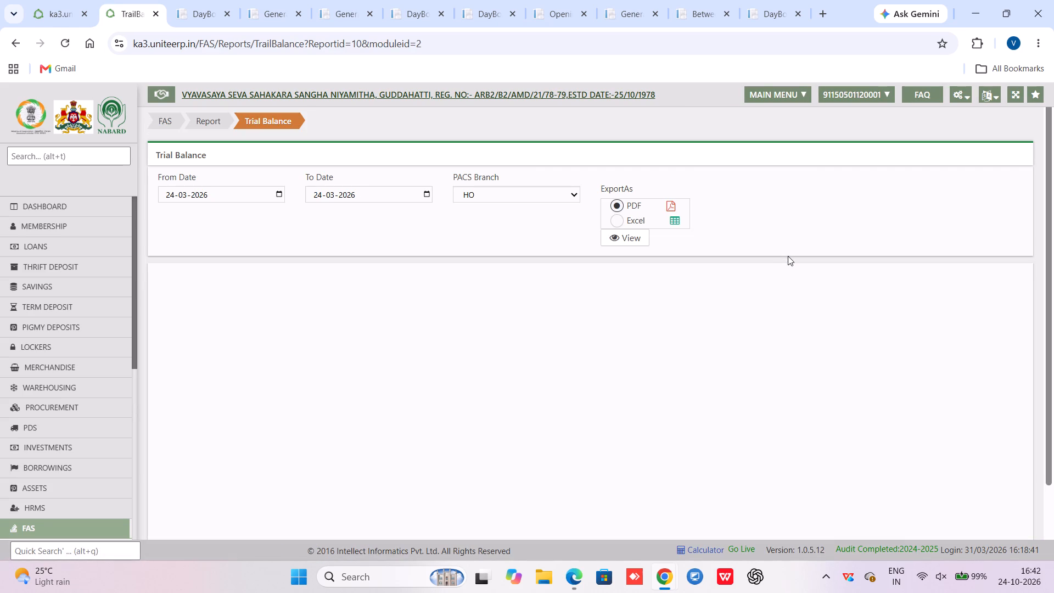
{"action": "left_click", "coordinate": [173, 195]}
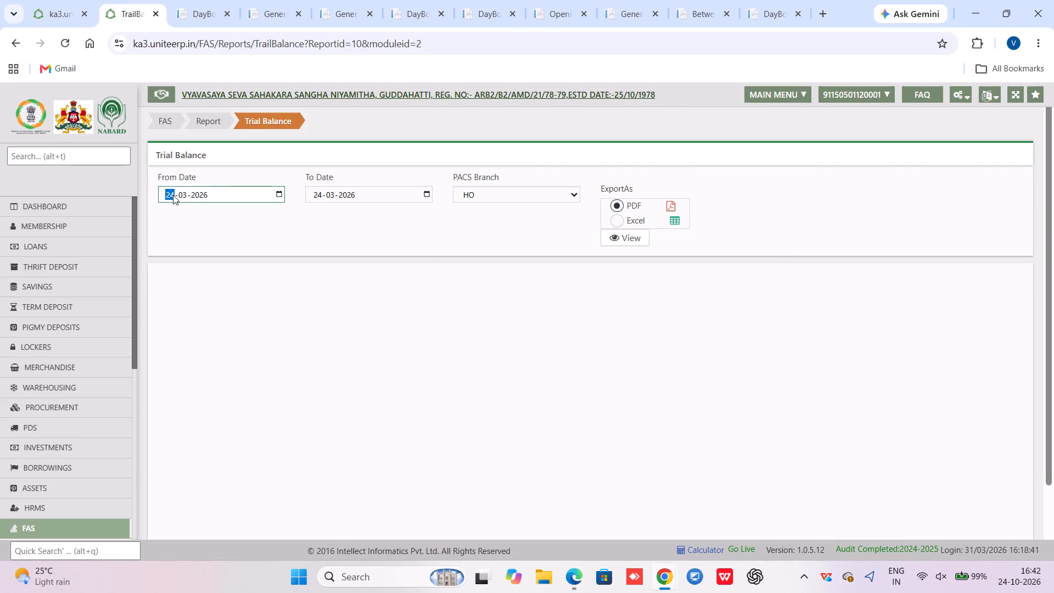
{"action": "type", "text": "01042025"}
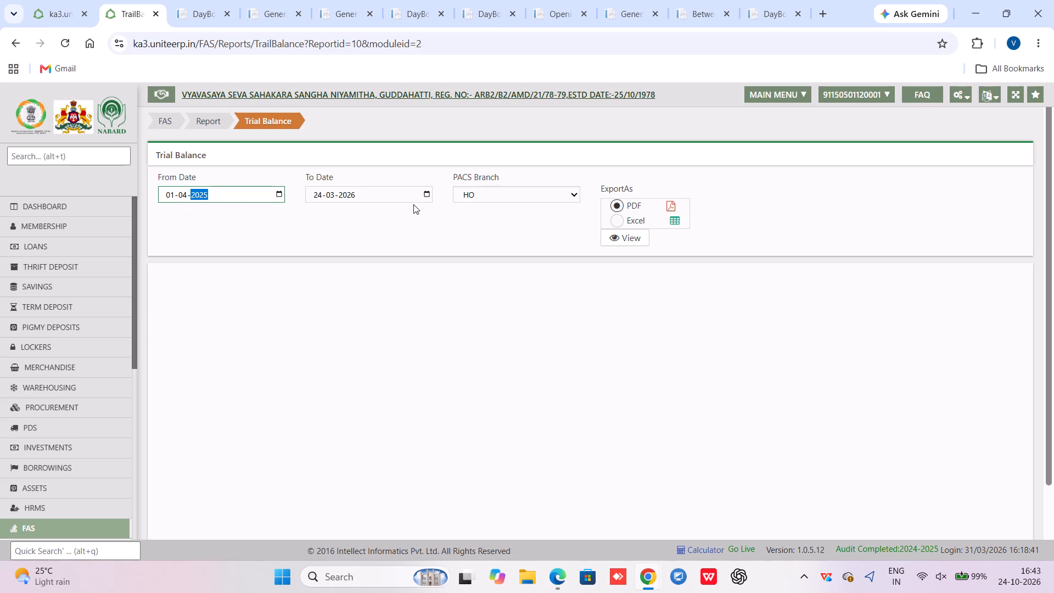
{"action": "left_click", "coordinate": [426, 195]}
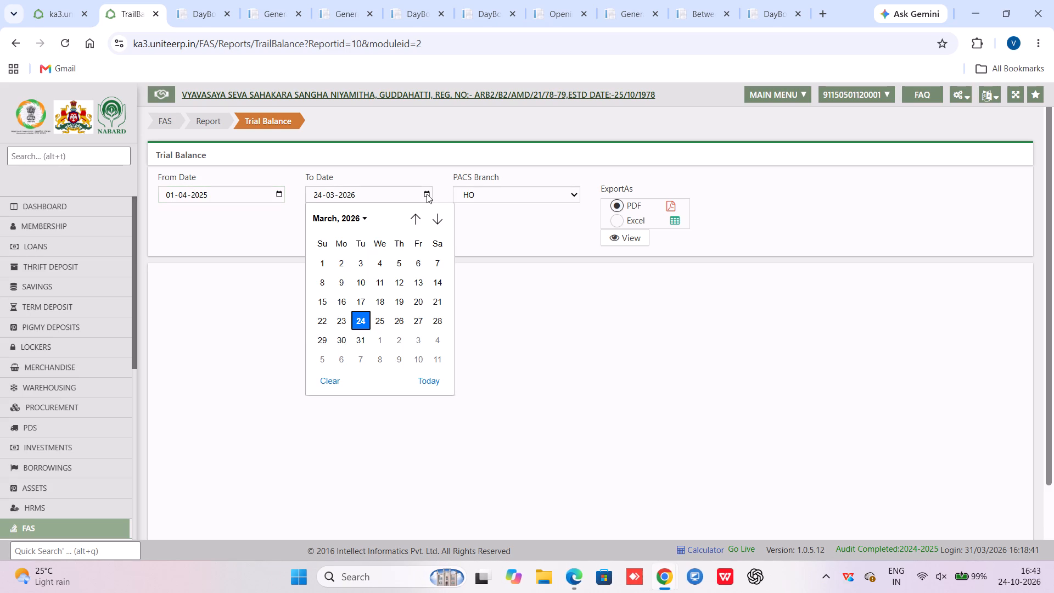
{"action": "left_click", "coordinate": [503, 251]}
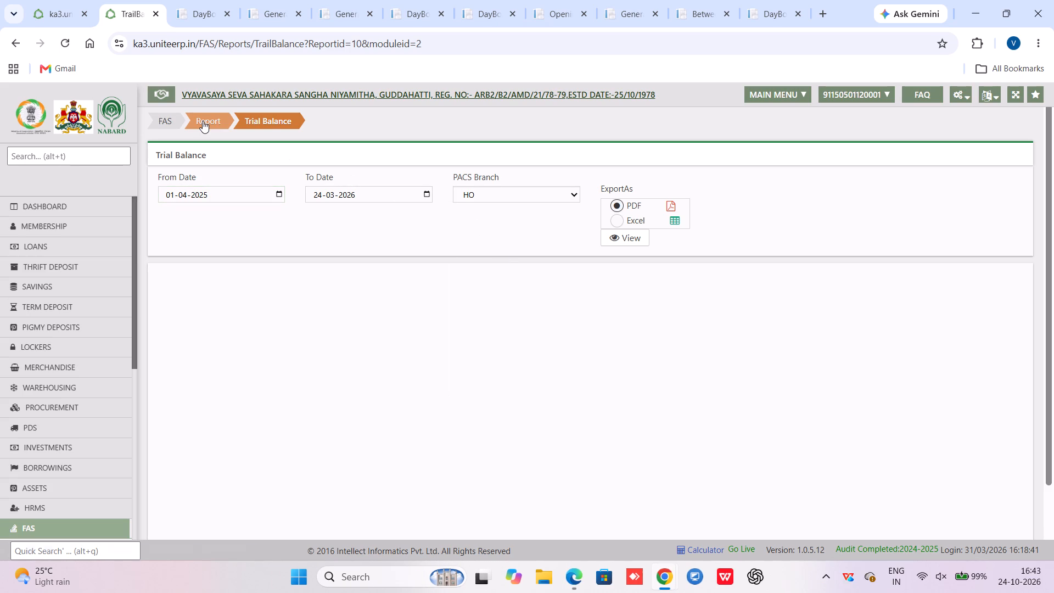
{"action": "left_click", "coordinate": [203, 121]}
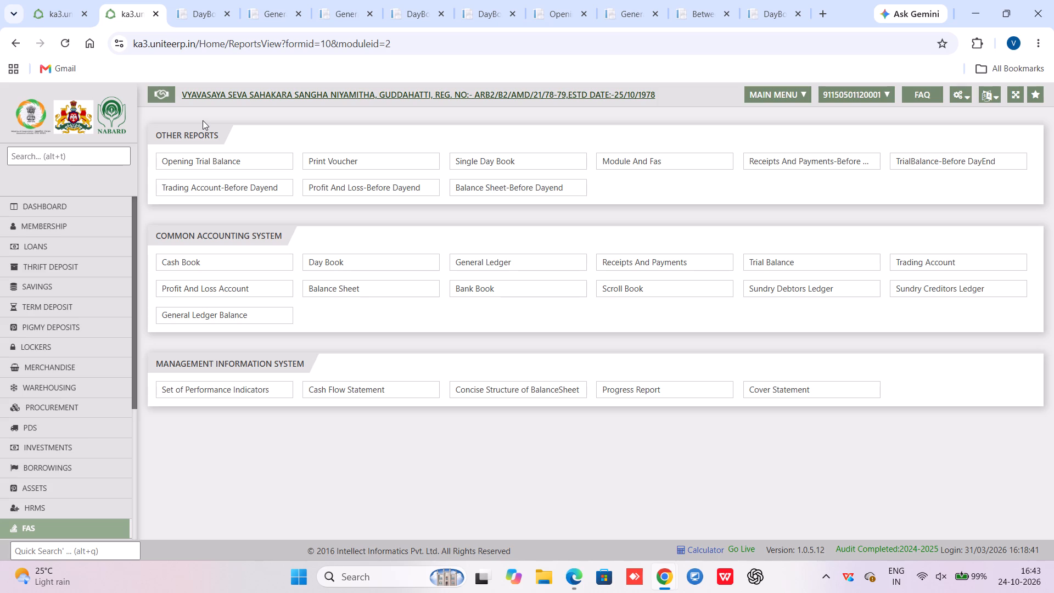
Look through the open Day Book and General Ledger reports and recheck the reserve fund term deposits in the Opening Trial Balance.
{"action": "left_click", "coordinate": [171, 0]}
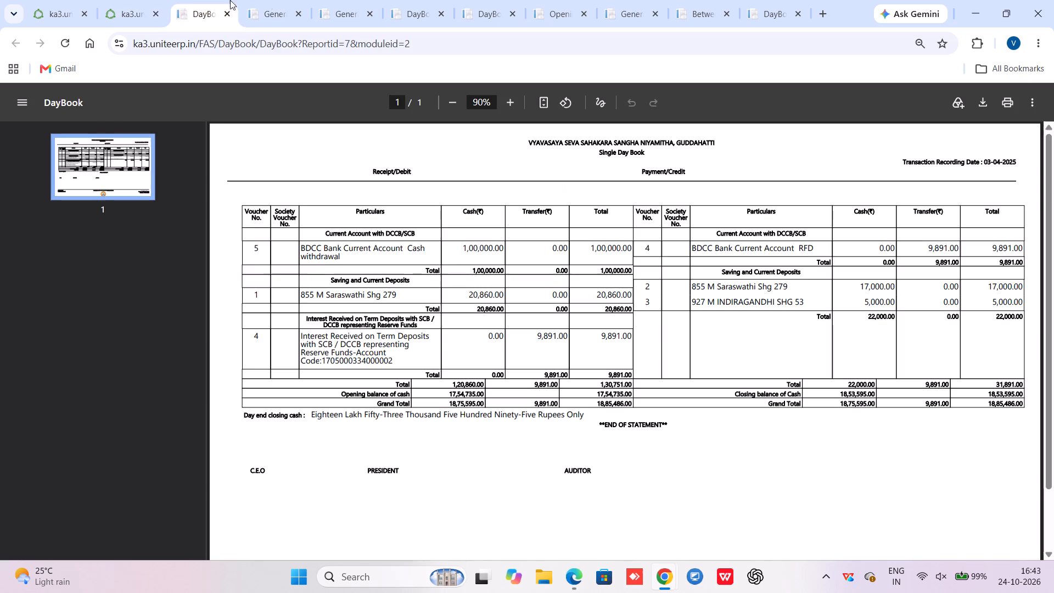
{"action": "left_click", "coordinate": [400, 0]}
{"action": "left_click", "coordinate": [347, 2]}
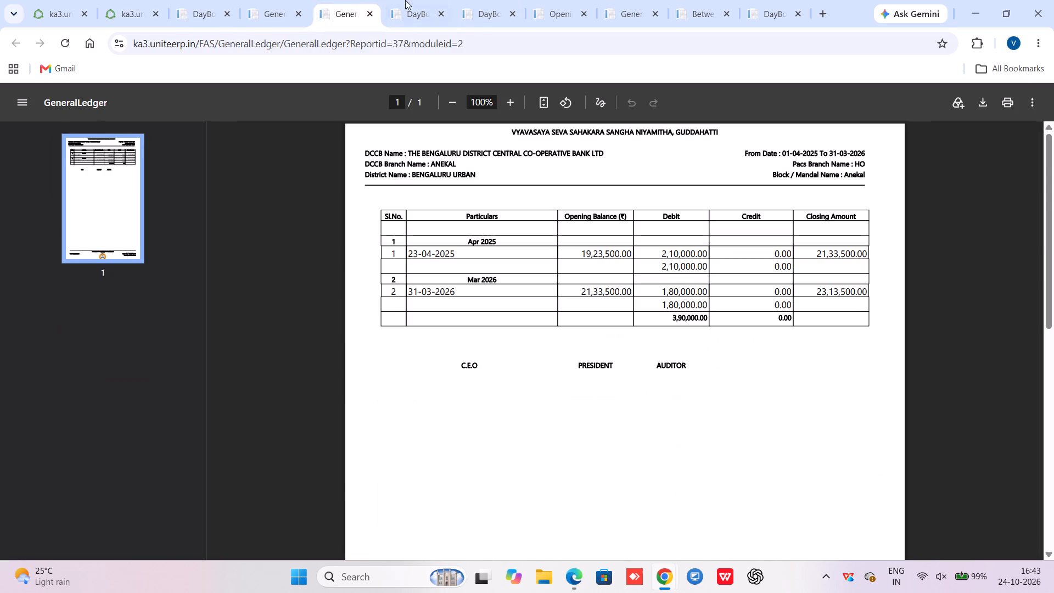
{"action": "left_click", "coordinate": [570, 0]}
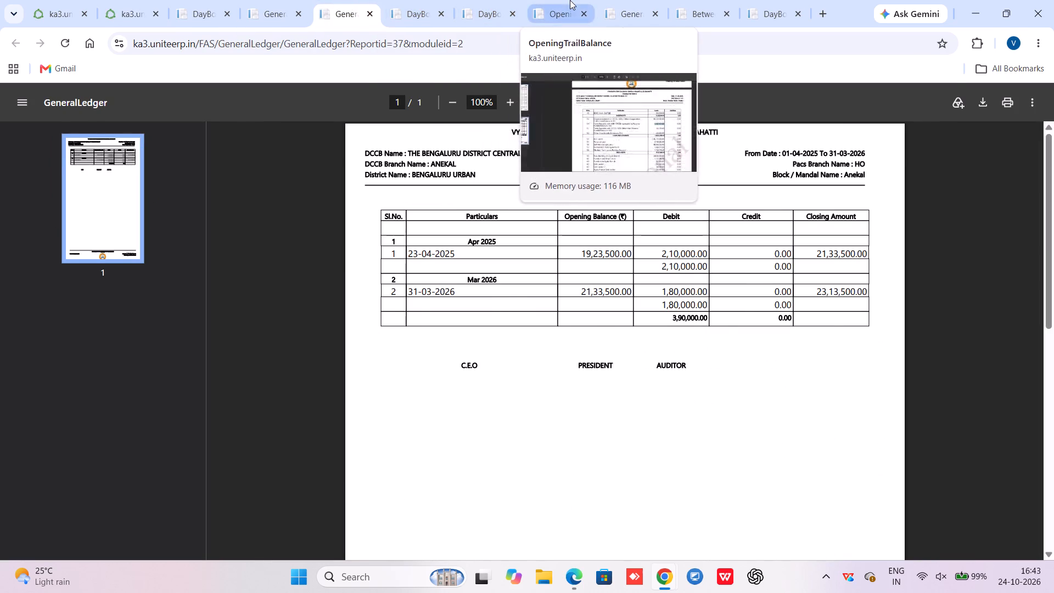
{"action": "left_click", "coordinate": [743, 330]}
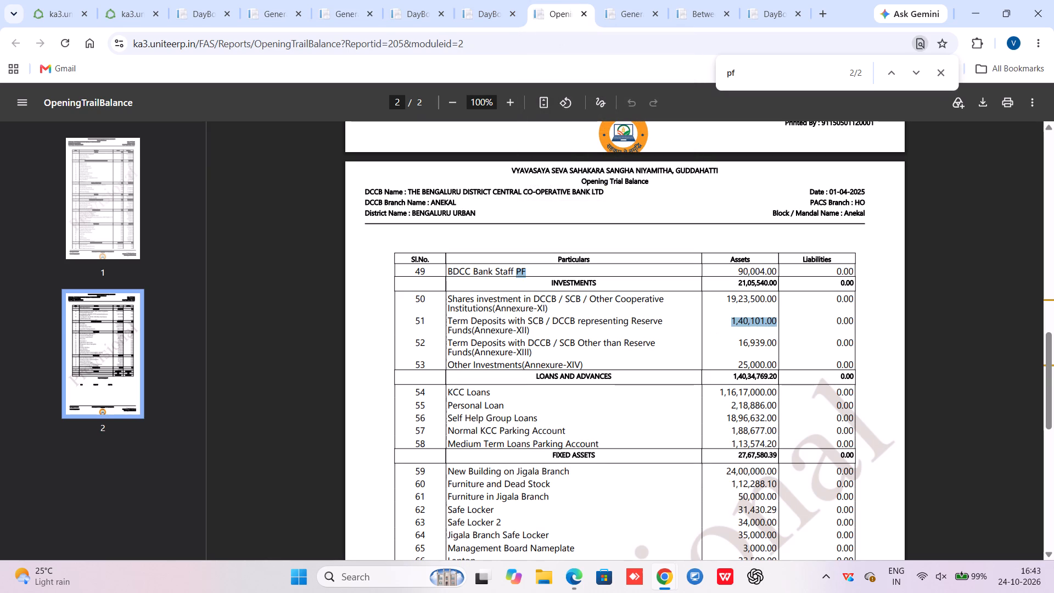
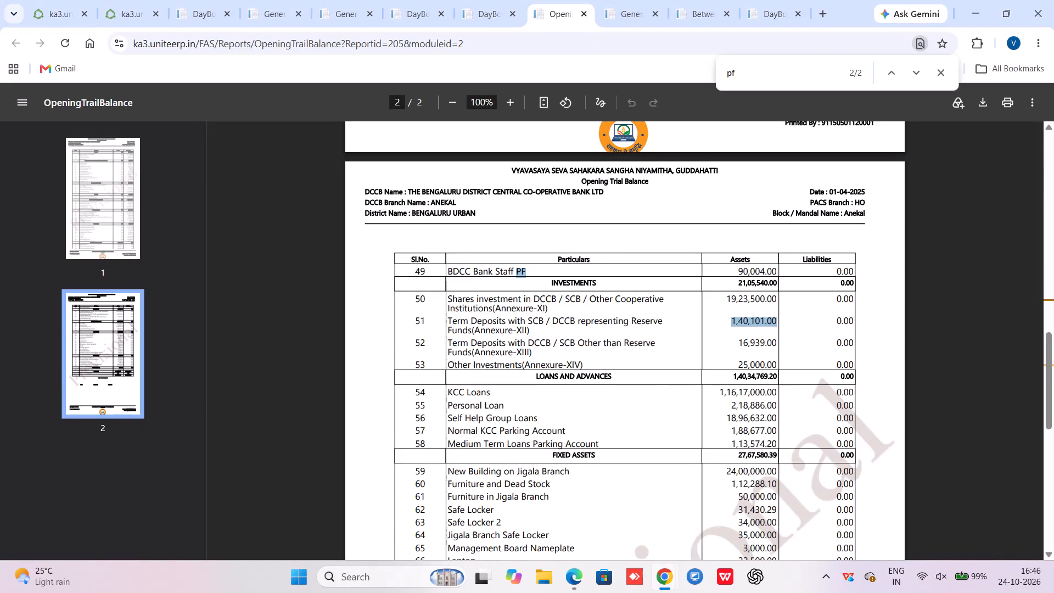
Search the Opening Trial Balance for "yas".
{"action": "left_click", "coordinate": [569, 335]}
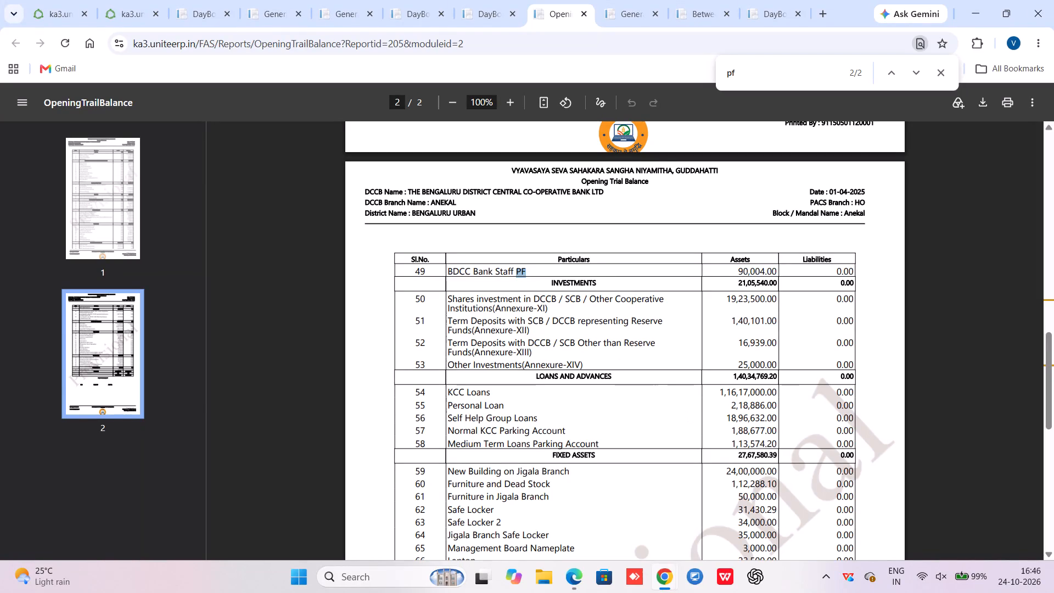
{"action": "left_click_drag", "start_coordinate": [568, 333], "coordinate": [568, 325]}
{"action": "double_click", "coordinate": [763, 80]}
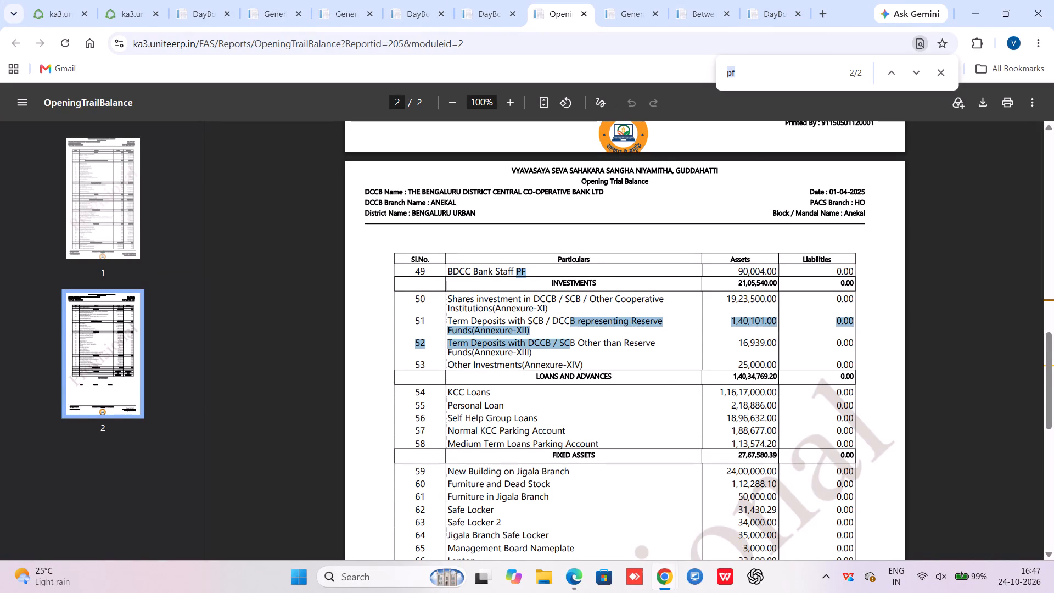
{"action": "type", "text": "yas"}
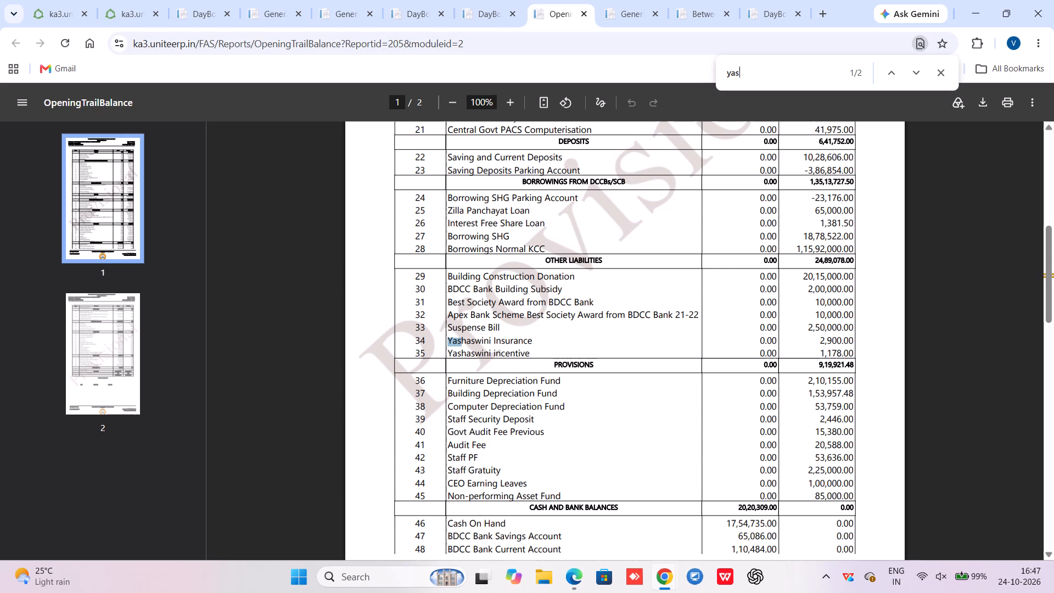
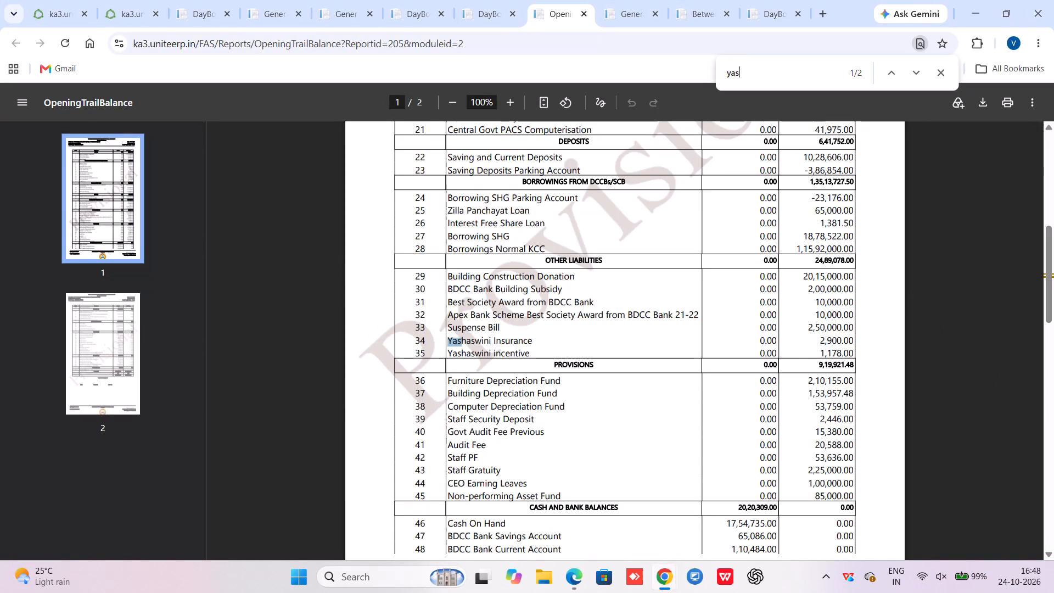
Examine the closing section of the Opening Trial Balance, comparing the Grand Total figures for assets and liabilities.
{"action": "scroll", "coordinate": [837, 347], "scroll_direction": "down", "scroll_amount": 2}
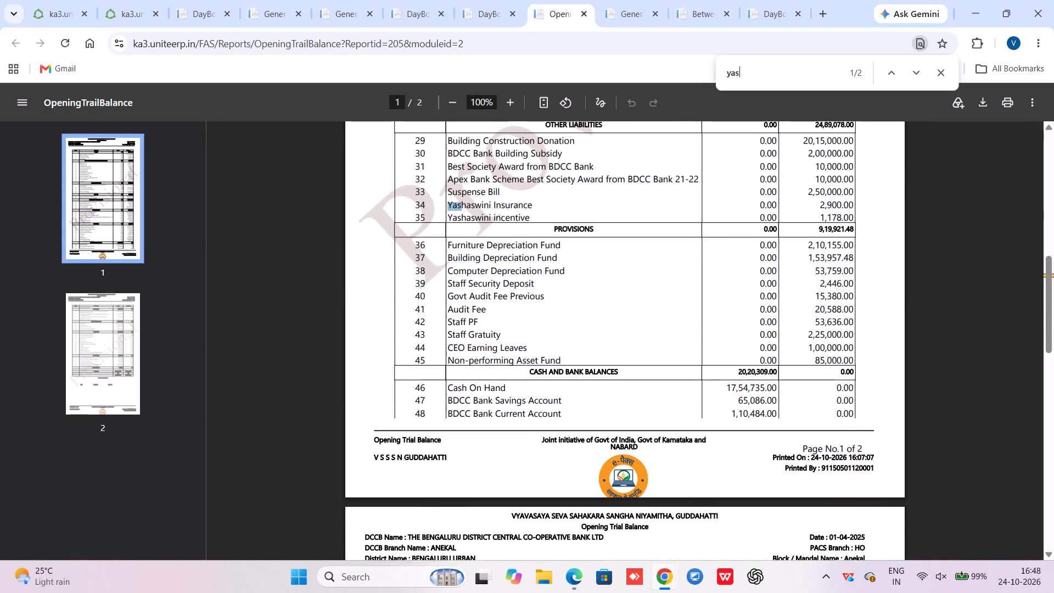
{"action": "scroll", "coordinate": [831, 345], "scroll_direction": "down", "scroll_amount": 8}
{"action": "scroll", "coordinate": [834, 361], "scroll_direction": "up", "scroll_amount": 1}
{"action": "scroll", "coordinate": [834, 361], "scroll_direction": "down", "scroll_amount": 5}
{"action": "scroll", "coordinate": [837, 363], "scroll_direction": "up", "scroll_amount": 1}
{"action": "scroll", "coordinate": [837, 363], "scroll_direction": "down", "scroll_amount": 1}
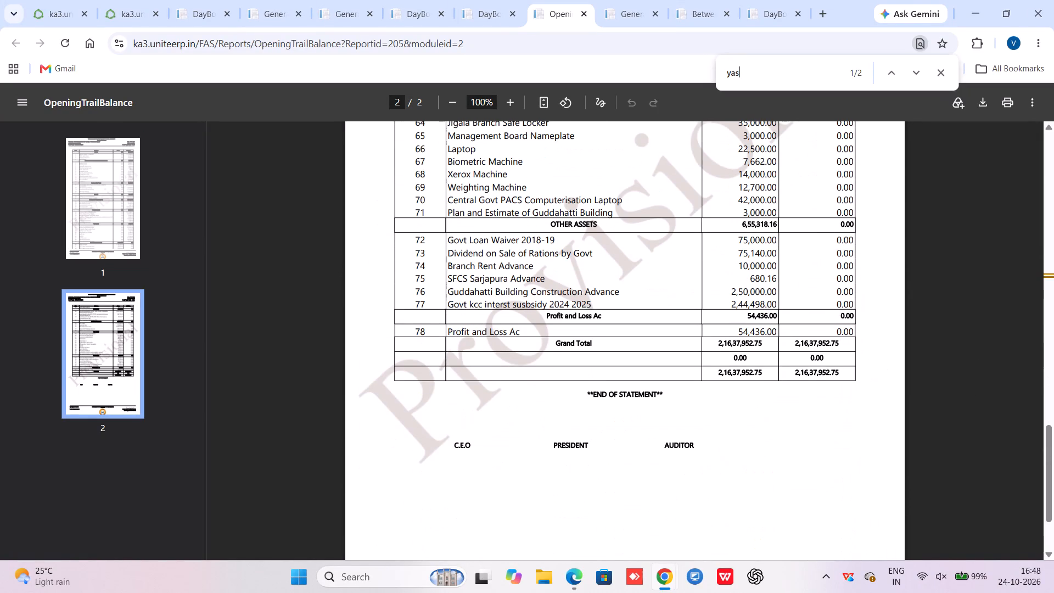
{"action": "scroll", "coordinate": [837, 363], "scroll_direction": "down", "scroll_amount": 1}
{"action": "scroll", "coordinate": [837, 363], "scroll_direction": "up", "scroll_amount": 1}
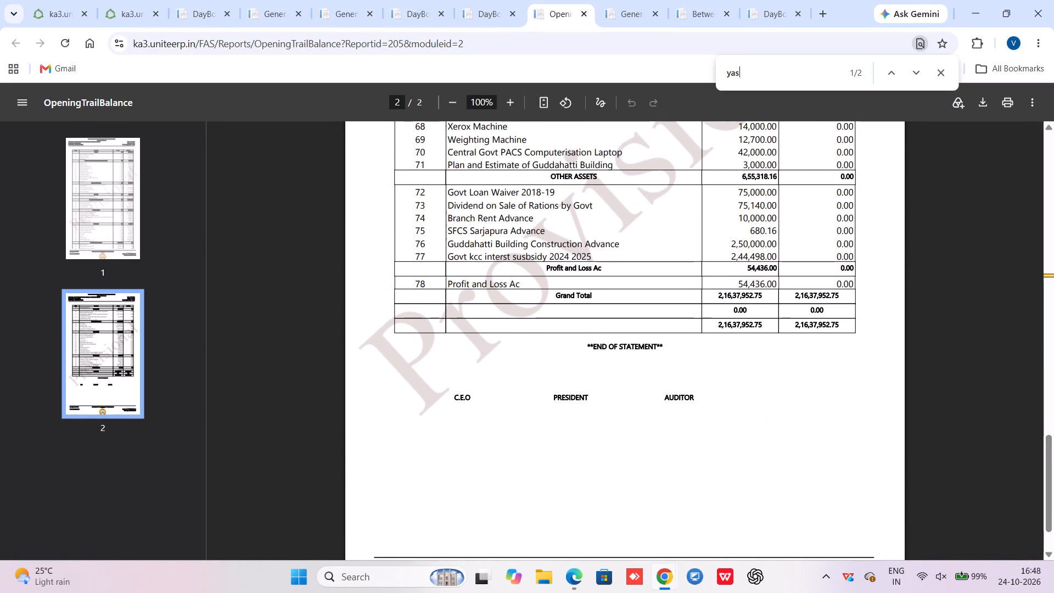
{"action": "left_click_drag", "start_coordinate": [731, 314], "coordinate": [829, 308]}
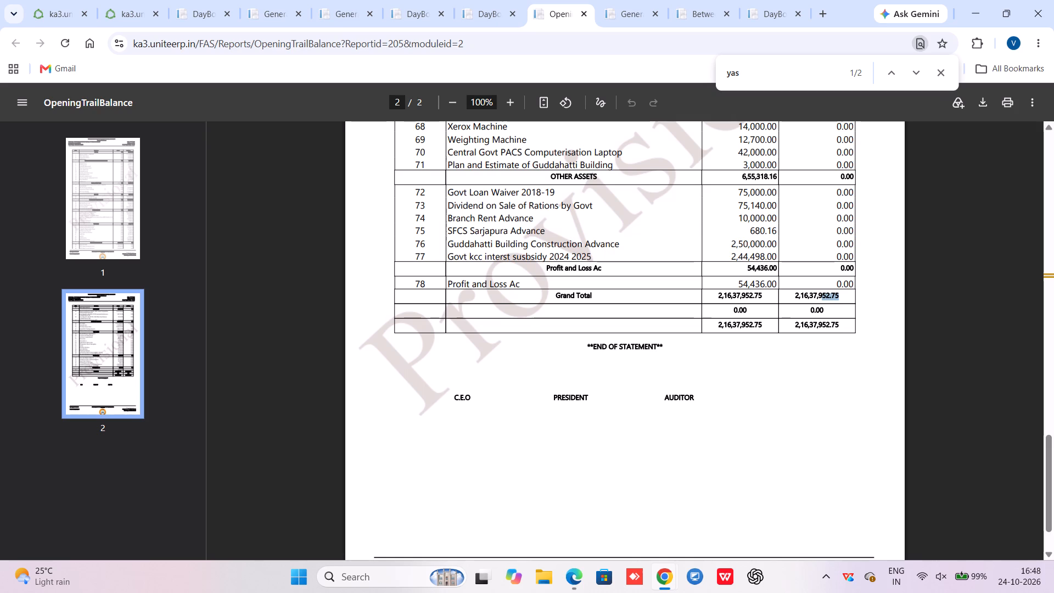
{"action": "scroll", "coordinate": [788, 274], "scroll_direction": "up", "scroll_amount": 1}
{"action": "scroll", "coordinate": [788, 274], "scroll_direction": "down", "scroll_amount": 2}
{"action": "scroll", "coordinate": [788, 274], "scroll_direction": "up", "scroll_amount": 1}
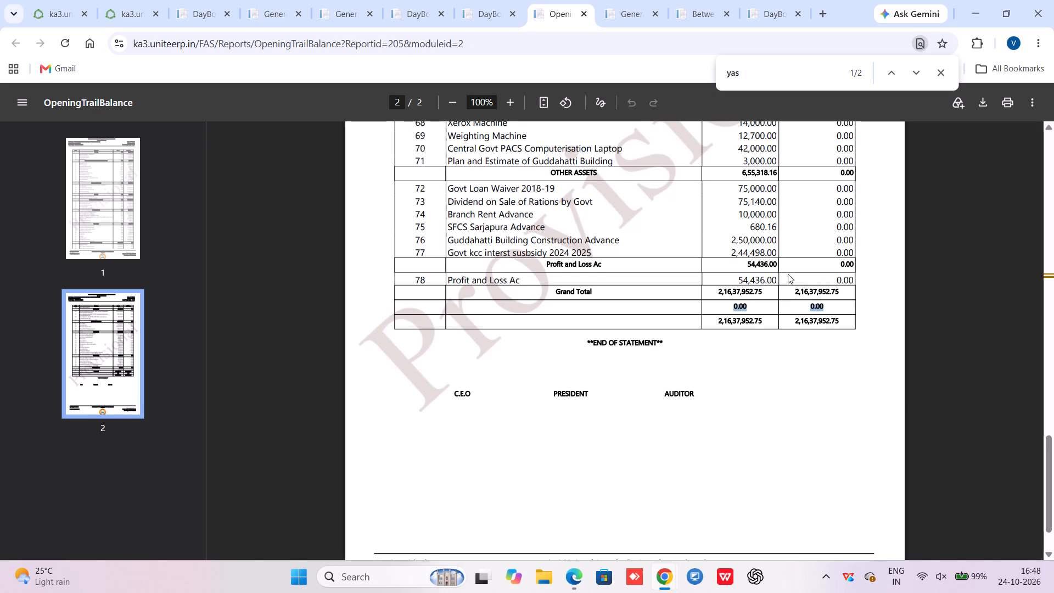
{"action": "scroll", "coordinate": [788, 274], "scroll_direction": "up", "scroll_amount": 2}
{"action": "scroll", "coordinate": [788, 274], "scroll_direction": "down", "scroll_amount": 2}
{"action": "scroll", "coordinate": [788, 274], "scroll_direction": "up", "scroll_amount": 2}
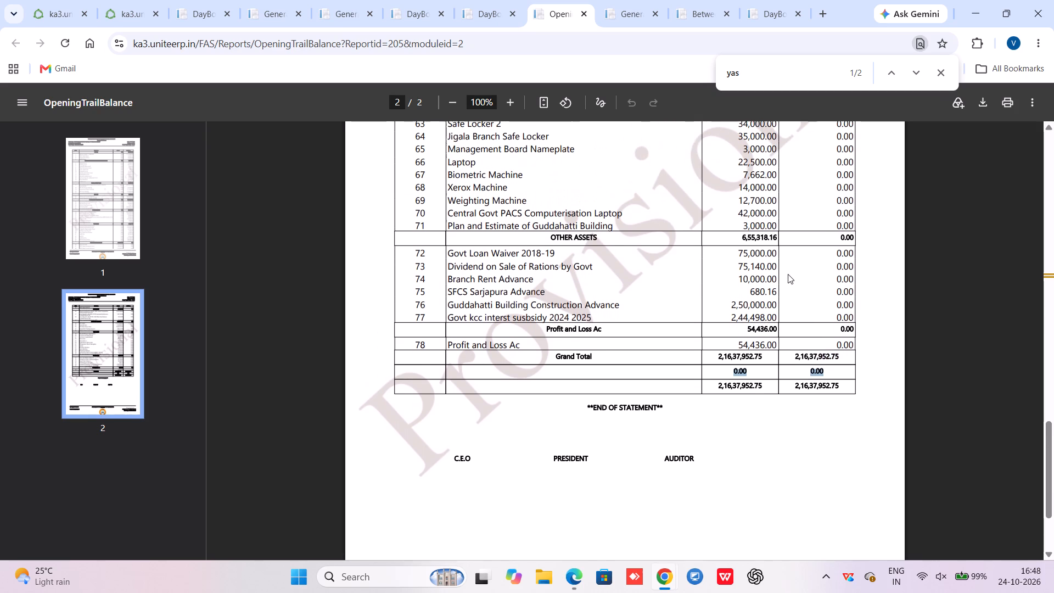
Review the Investments, Loans and Advances, and Fixed Assets entries on the second page of the Opening Trial Balance.
{"action": "scroll", "coordinate": [788, 274], "scroll_direction": "up", "scroll_amount": 2}
{"action": "scroll", "coordinate": [788, 274], "scroll_direction": "down", "scroll_amount": 1}
{"action": "scroll", "coordinate": [788, 274], "scroll_direction": "up", "scroll_amount": 1}
{"action": "scroll", "coordinate": [788, 274], "scroll_direction": "down", "scroll_amount": 1}
{"action": "scroll", "coordinate": [788, 274], "scroll_direction": "up", "scroll_amount": 2}
{"action": "scroll", "coordinate": [788, 274], "scroll_direction": "down", "scroll_amount": 1}
{"action": "scroll", "coordinate": [788, 274], "scroll_direction": "up", "scroll_amount": 1}
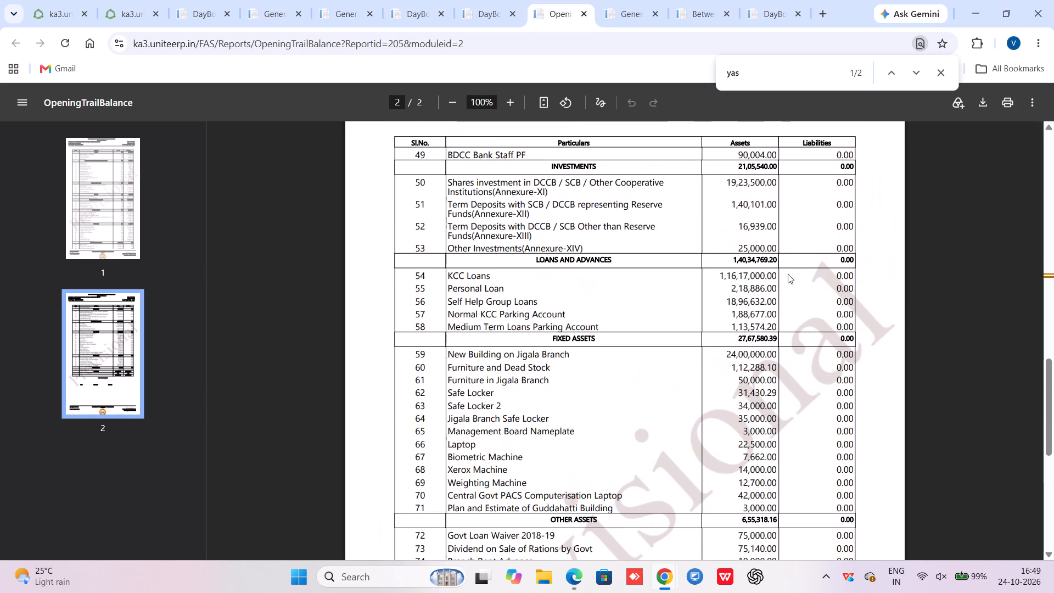
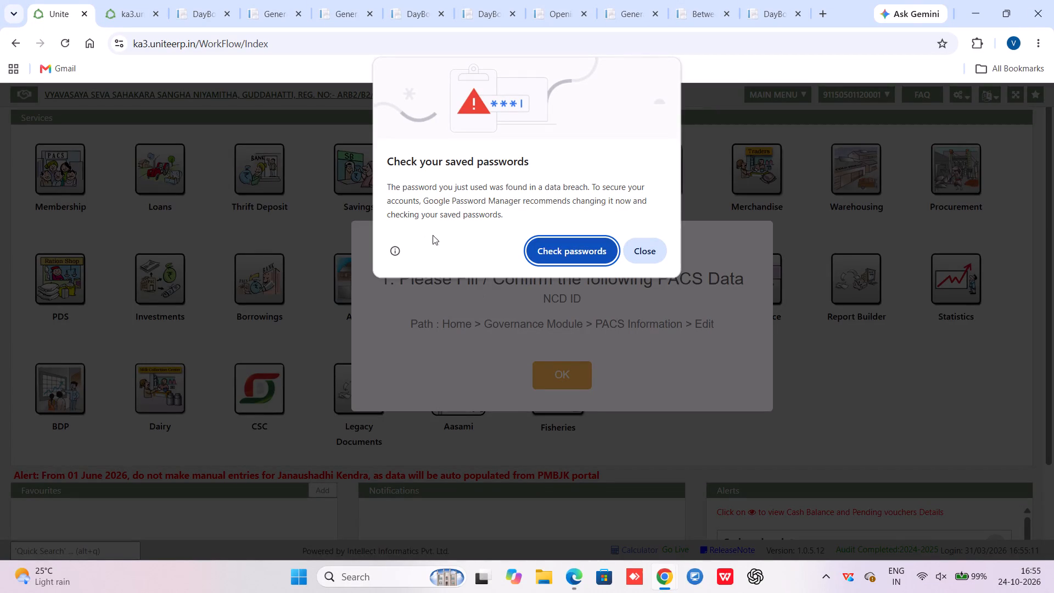
Reverse voucher 33, the 140101.00 reserve fund term deposit closure dated 31-03-2026, through FAS Reverse Voucher.
{"action": "left_click_drag", "start_coordinate": [659, 249], "coordinate": [654, 249]}
{"action": "left_click", "coordinate": [559, 372]}
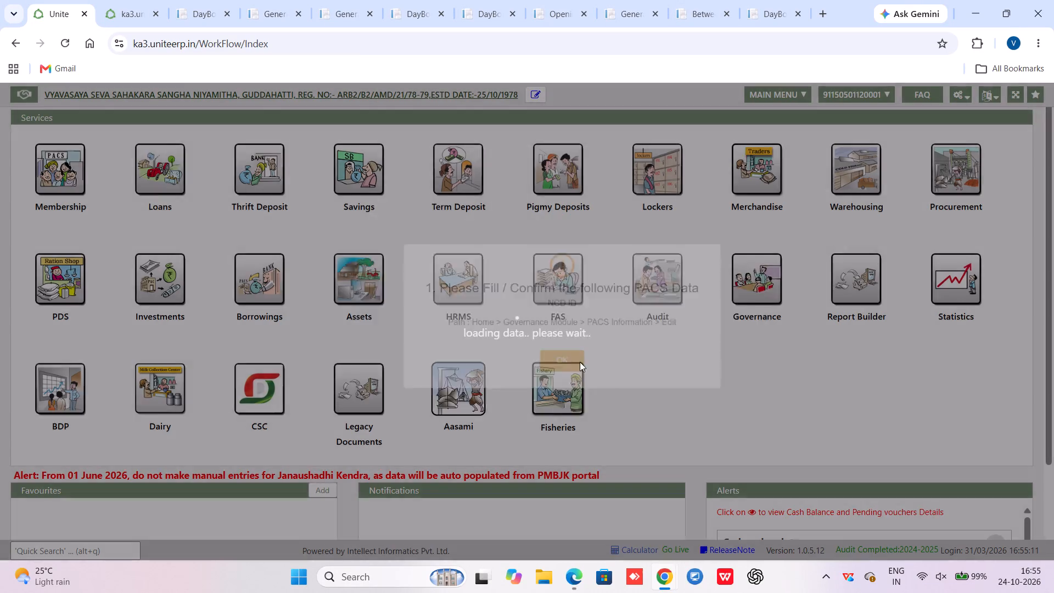
{"action": "left_click", "coordinate": [560, 311]}
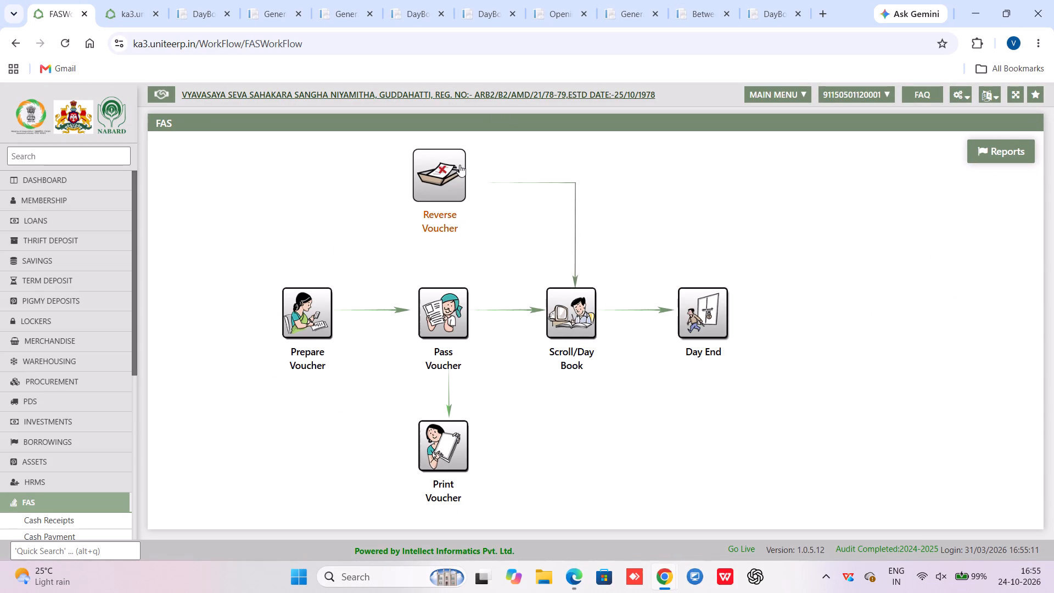
{"action": "left_click", "coordinate": [459, 165]}
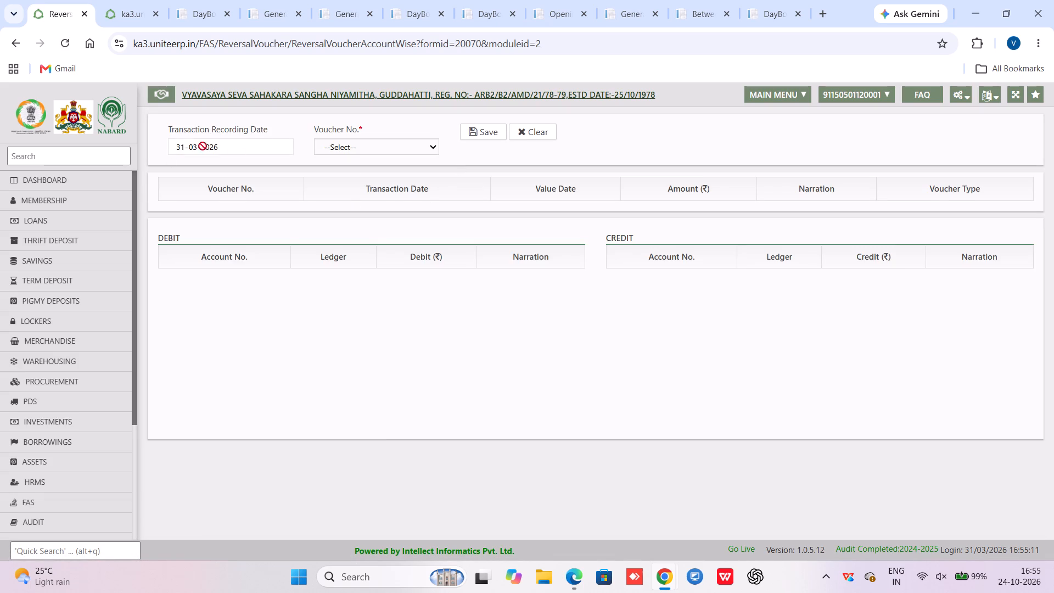
{"action": "left_click", "coordinate": [361, 143]}
{"action": "double_click", "coordinate": [361, 146]}
{"action": "double_click", "coordinate": [356, 147]}
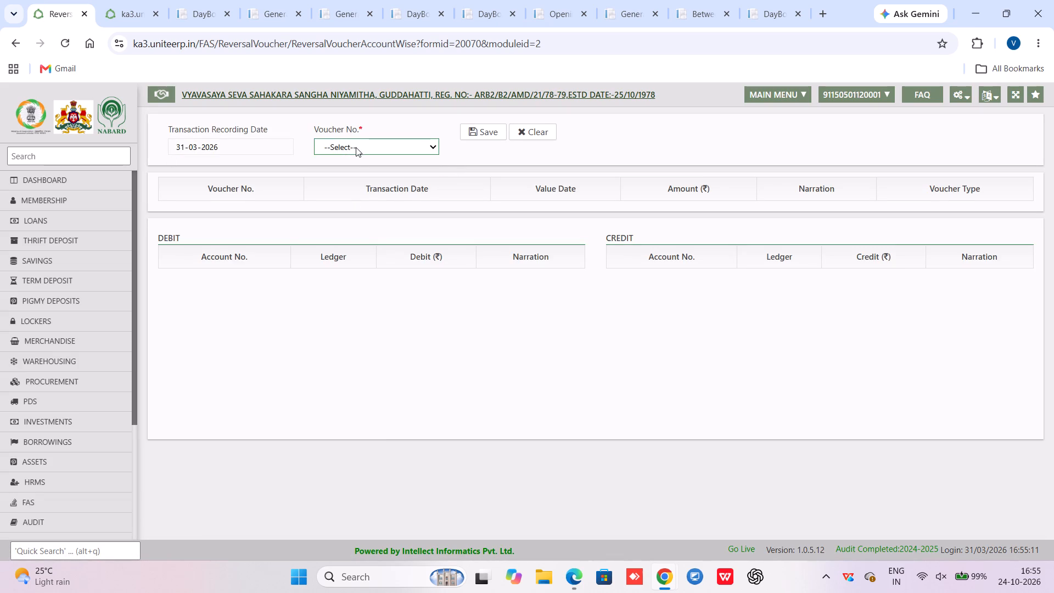
{"action": "triple_click", "coordinate": [356, 147]}
{"action": "triple_click", "coordinate": [356, 147]}
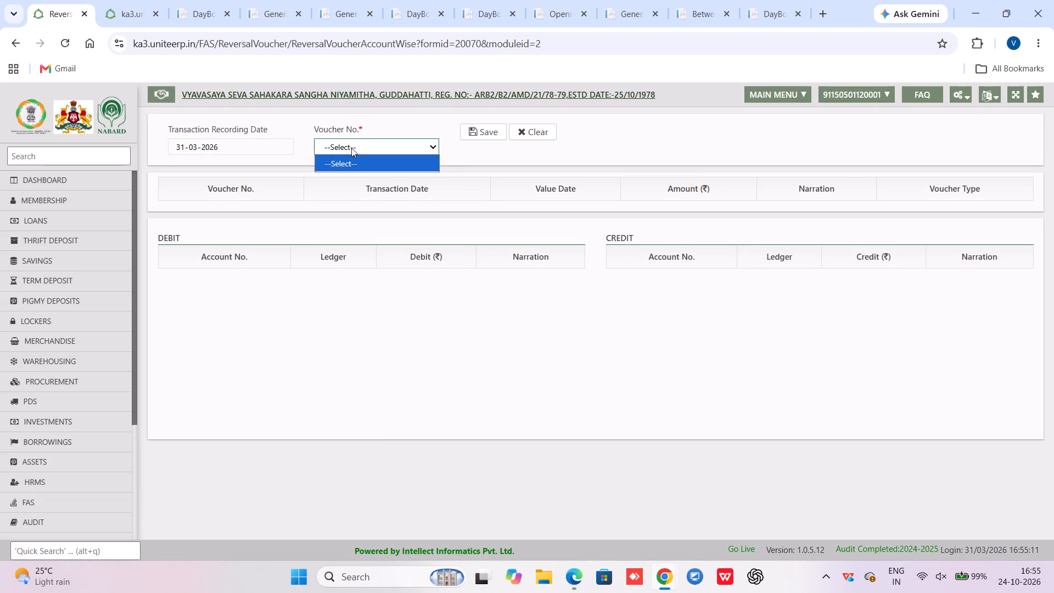
{"action": "left_click", "coordinate": [200, 154]}
{"action": "left_click", "coordinate": [361, 151]}
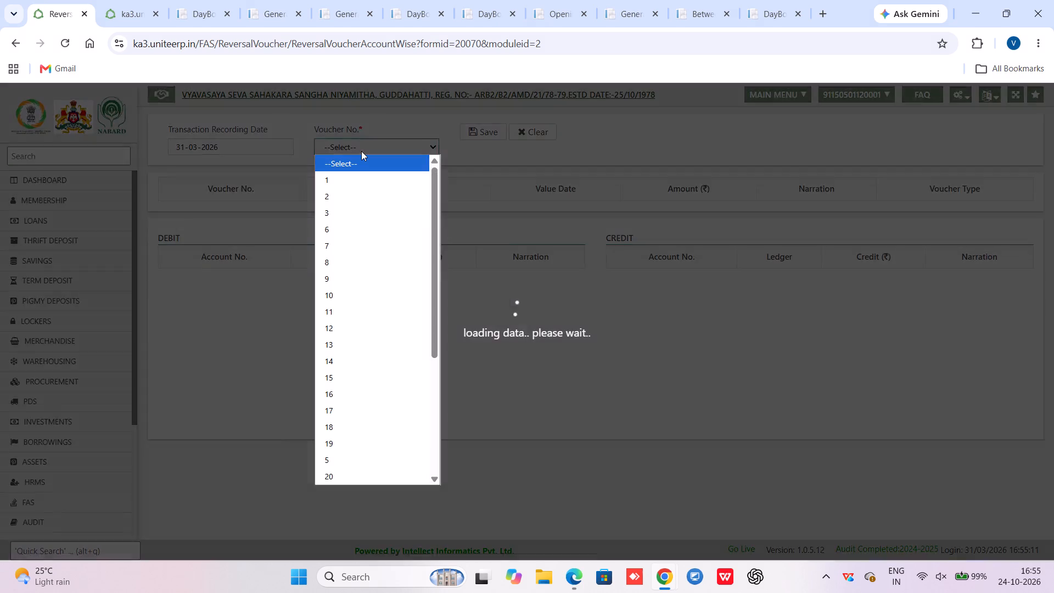
{"action": "scroll", "coordinate": [346, 461], "scroll_direction": "down", "scroll_amount": 4}
{"action": "scroll", "coordinate": [346, 463], "scroll_direction": "up", "scroll_amount": 1}
{"action": "scroll", "coordinate": [346, 463], "scroll_direction": "down", "scroll_amount": 2}
{"action": "left_click", "coordinate": [345, 472]}
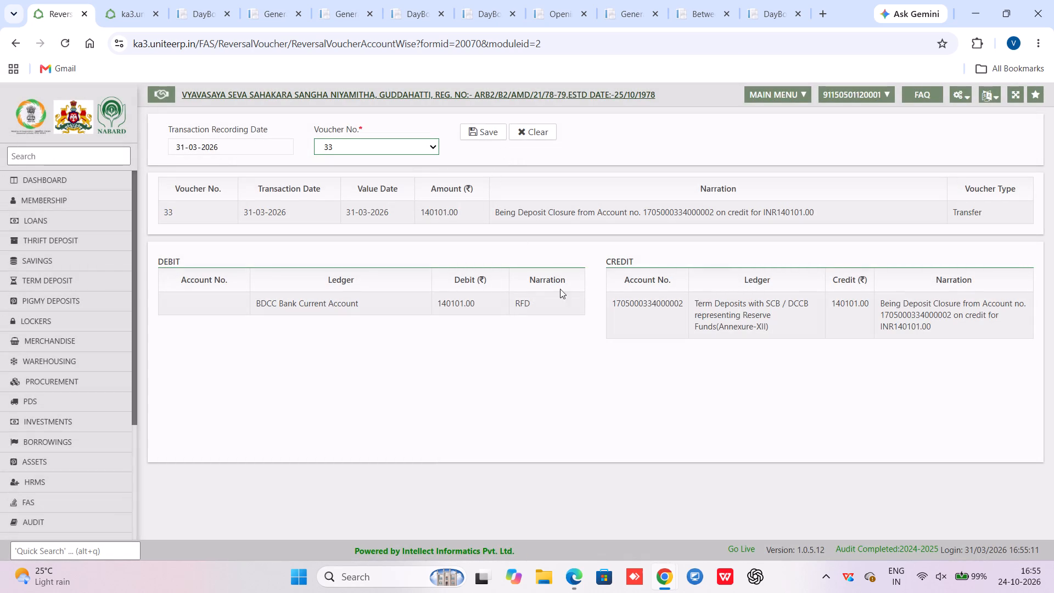
{"action": "left_click", "coordinate": [480, 138]}
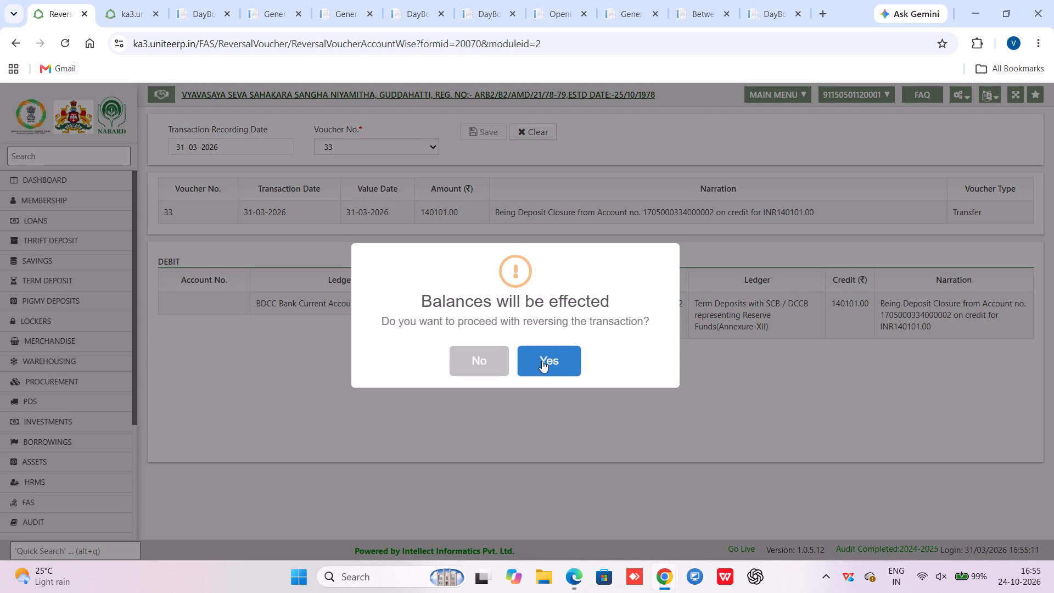
{"action": "left_click", "coordinate": [542, 361]}
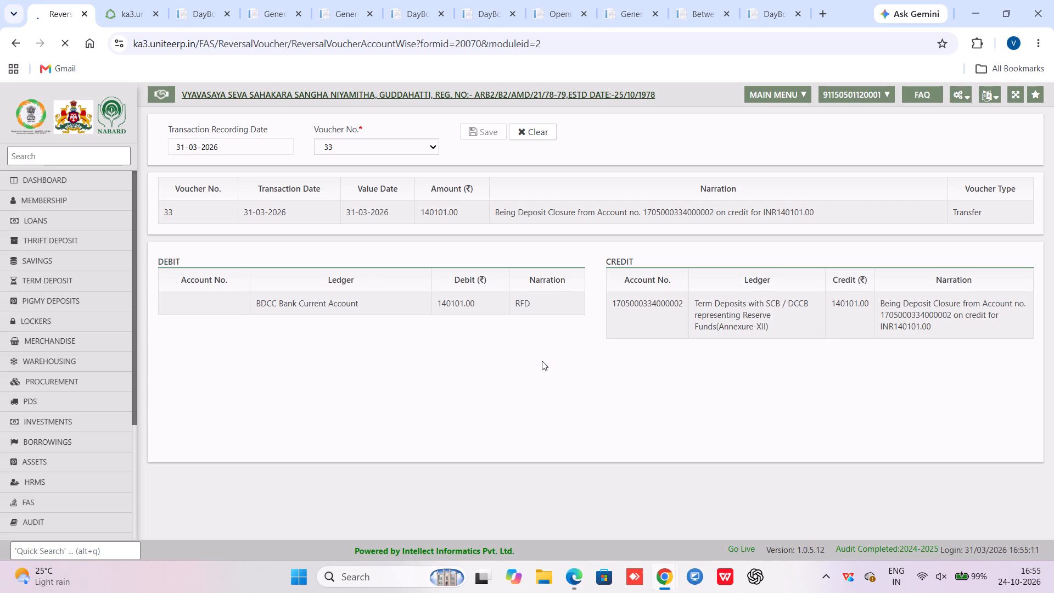
{"action": "left_click", "coordinate": [532, 287]}
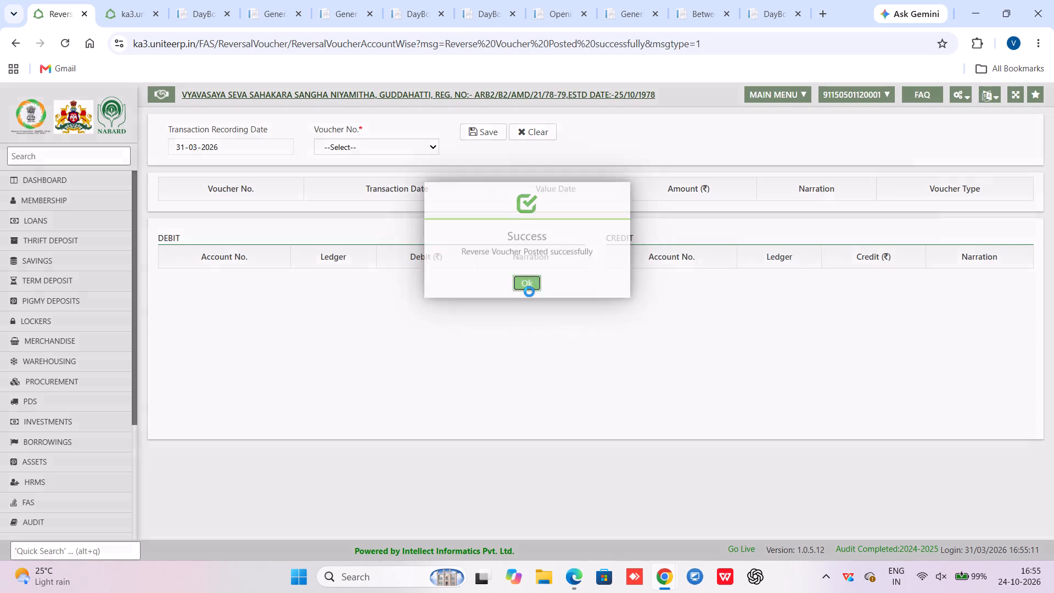
In Investments Receive Interest, load the first account under Term Deposits with DCCB / SCB Other than Reserve Funds (Annexure-XIII) to examine its interest entry.
{"action": "left_click", "coordinate": [57, 415]}
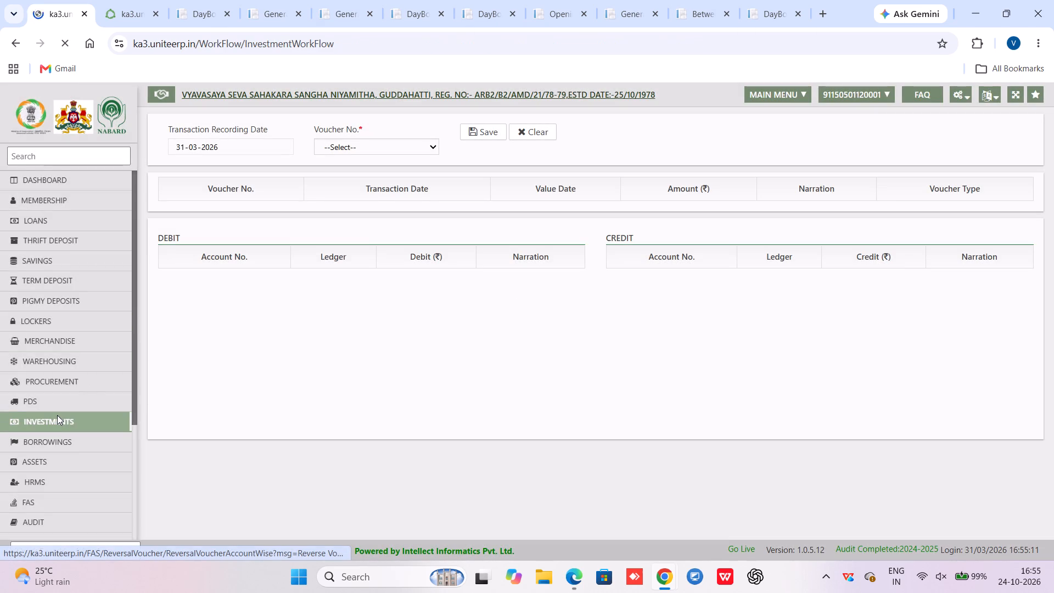
{"action": "left_click", "coordinate": [453, 328]}
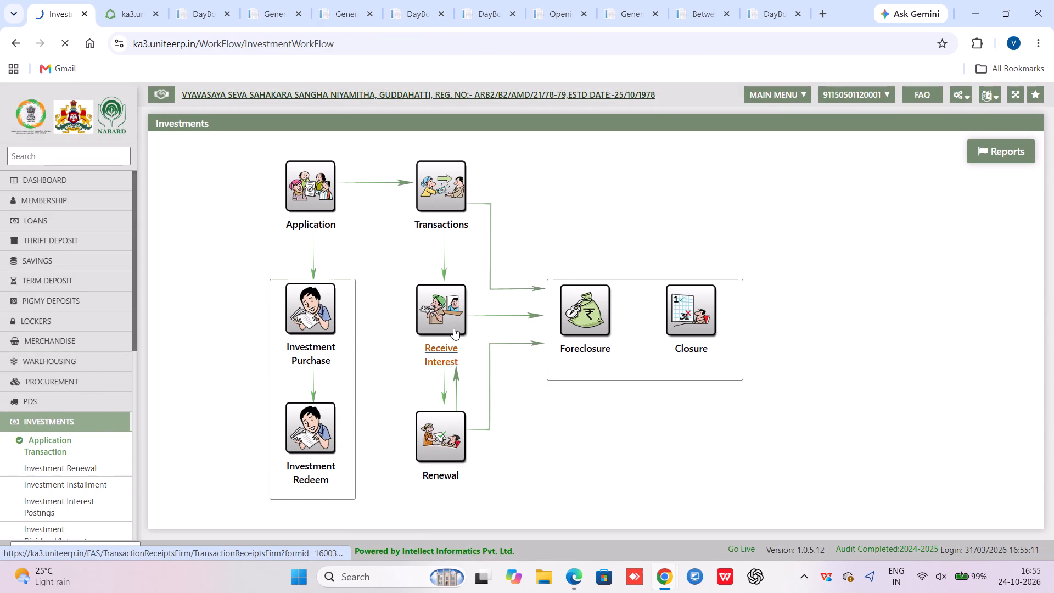
{"action": "left_click", "coordinate": [180, 163]}
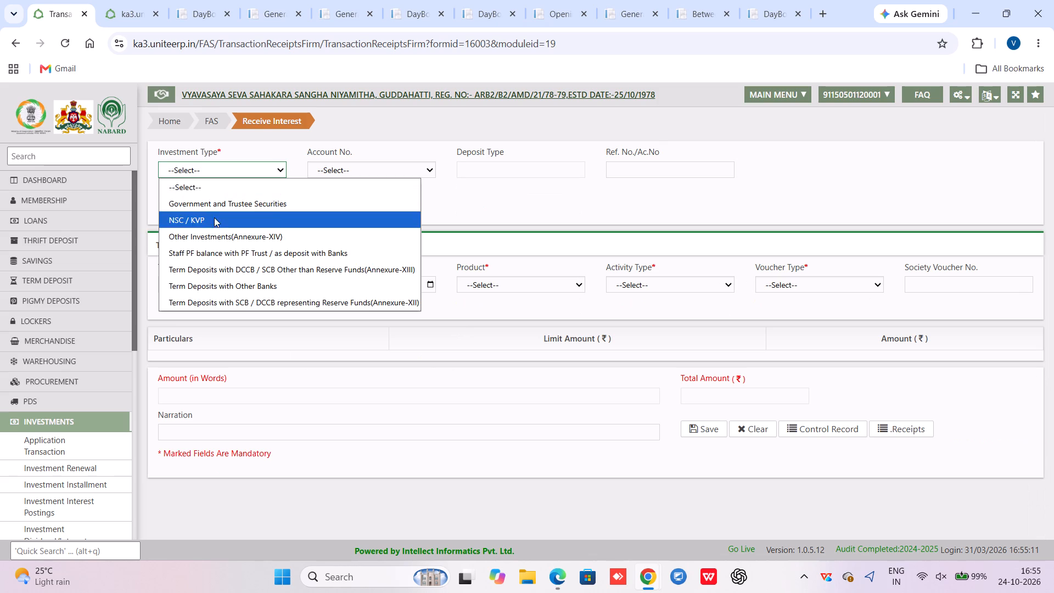
{"action": "left_click", "coordinate": [223, 266]}
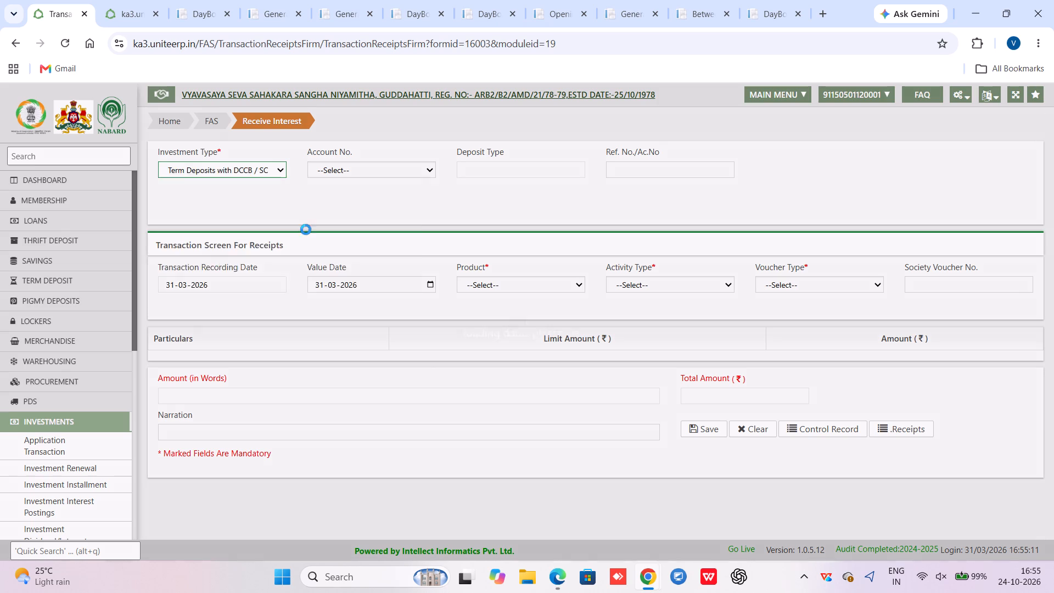
{"action": "left_click", "coordinate": [391, 165]}
{"action": "left_click", "coordinate": [382, 203]}
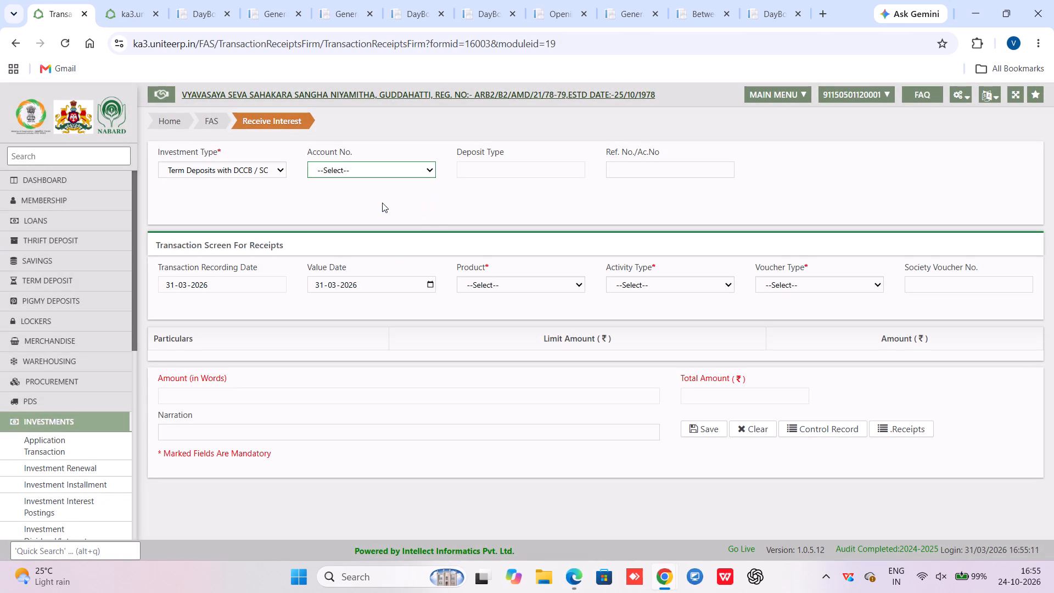
{"action": "left_click", "coordinate": [377, 166]}
{"action": "left_click", "coordinate": [260, 166]}
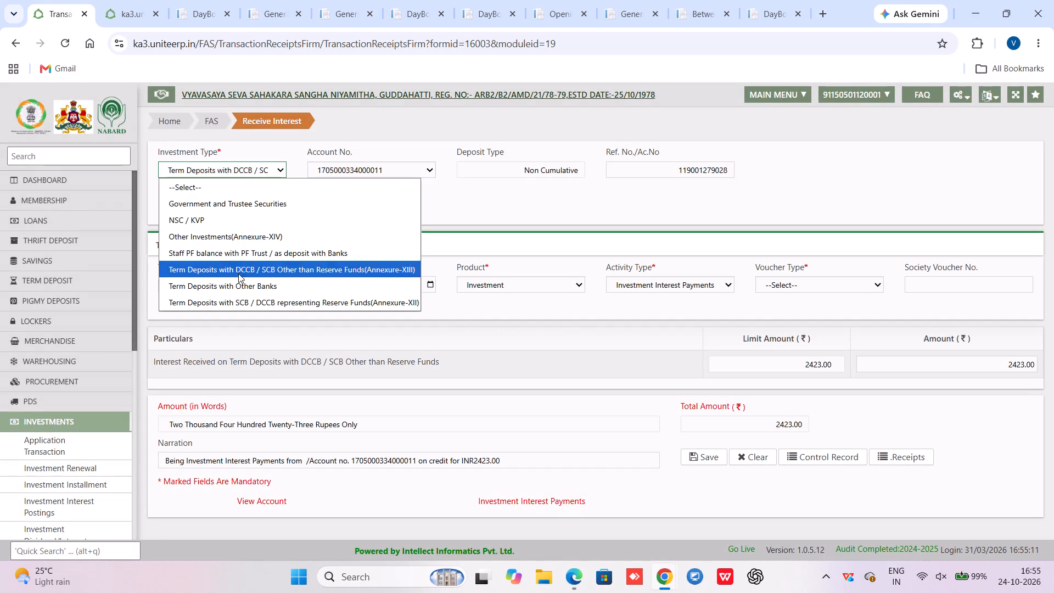
{"action": "left_click", "coordinate": [239, 281]}
{"action": "left_click", "coordinate": [245, 167]}
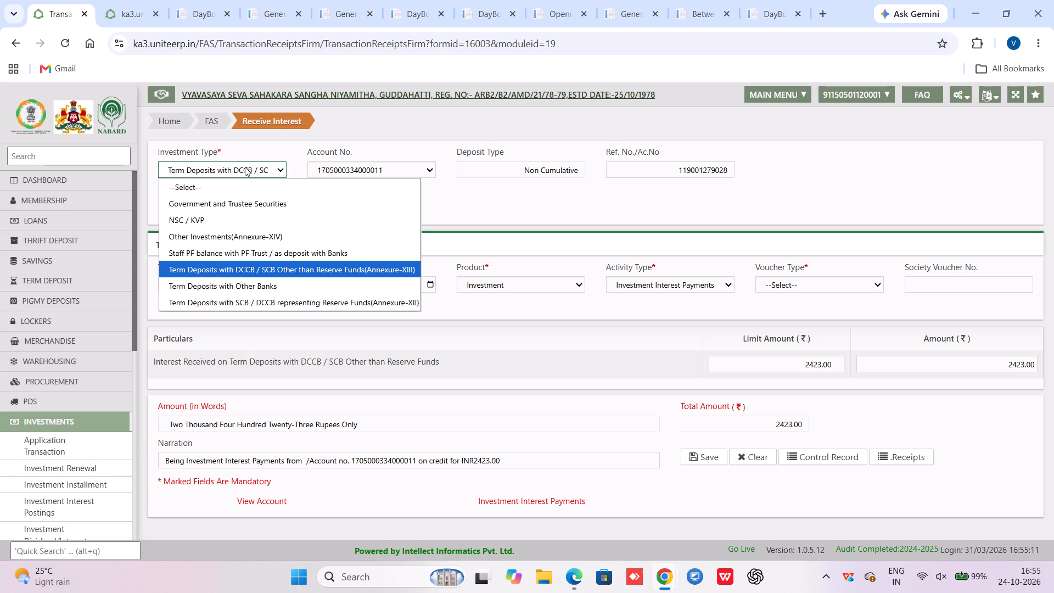
{"action": "left_click", "coordinate": [245, 167]}
{"action": "left_click", "coordinate": [377, 169]}
{"action": "left_click", "coordinate": [377, 169]}
{"action": "left_click", "coordinate": [279, 174]}
{"action": "left_click", "coordinate": [246, 265]}
{"action": "double_click", "coordinate": [403, 169]}
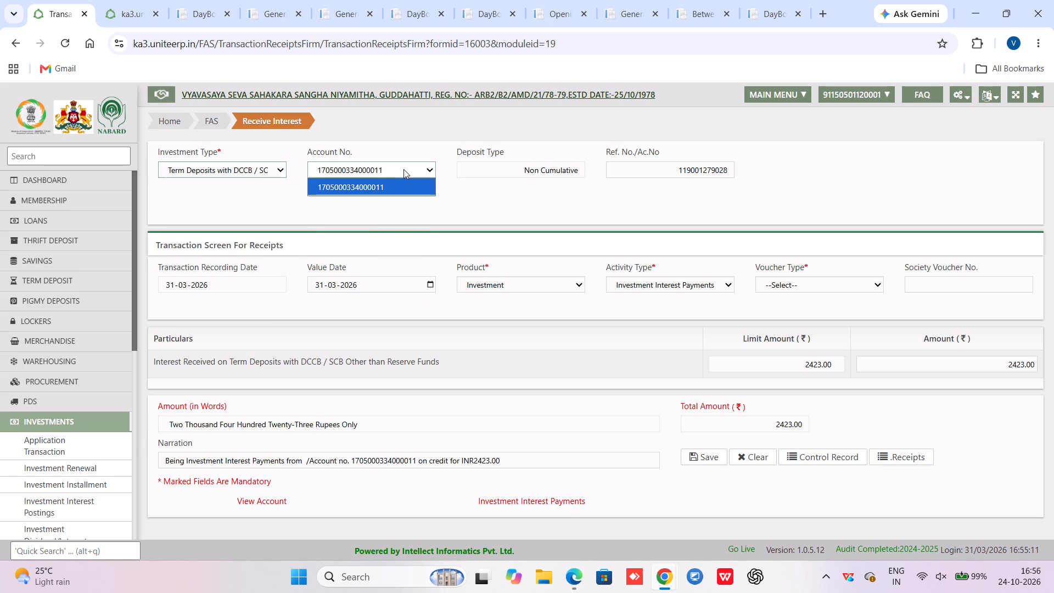
Check Term Deposits with Other Banks, and load the second account under Term Deposits with DCCB / SCB Other than Reserve Funds.
{"action": "left_click", "coordinate": [209, 166]}
{"action": "left_click", "coordinate": [223, 281]}
{"action": "left_click", "coordinate": [355, 206]}
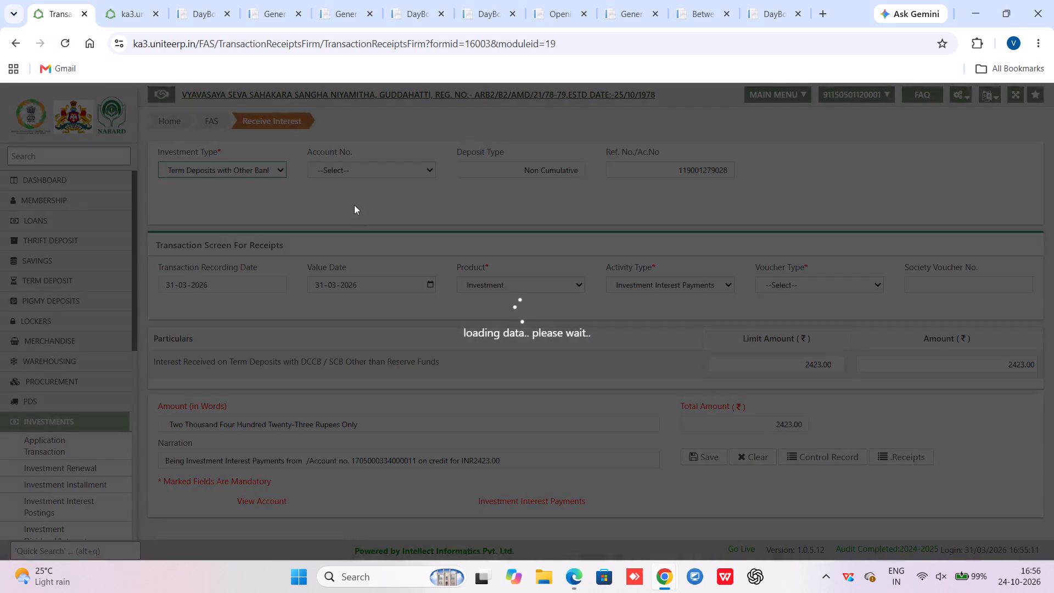
{"action": "left_click", "coordinate": [260, 171]}
{"action": "left_click", "coordinate": [253, 269]}
{"action": "left_click", "coordinate": [372, 173]}
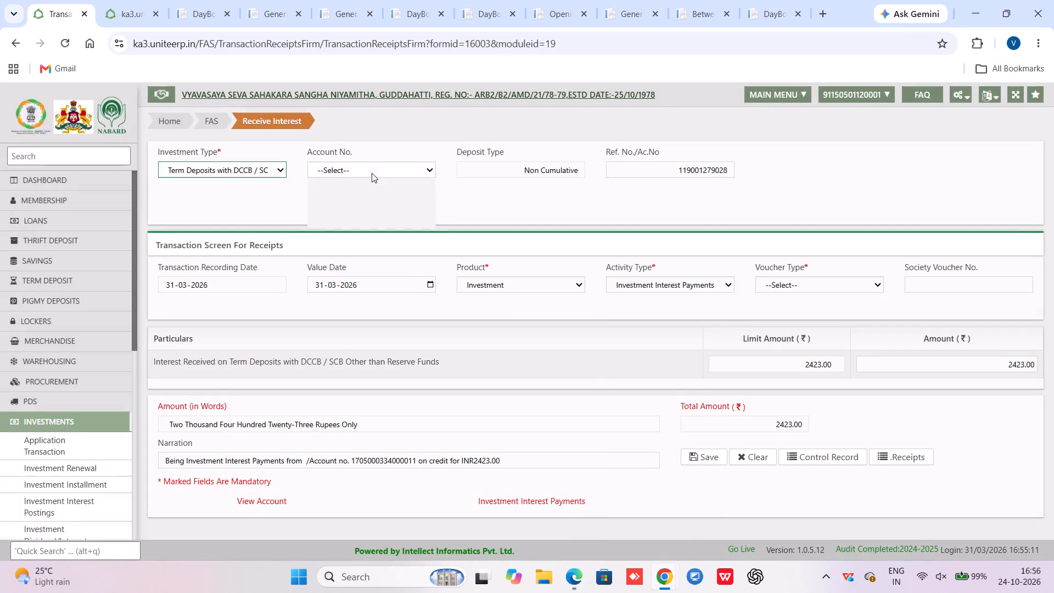
{"action": "left_click", "coordinate": [370, 224]}
{"action": "left_click", "coordinate": [464, 199]}
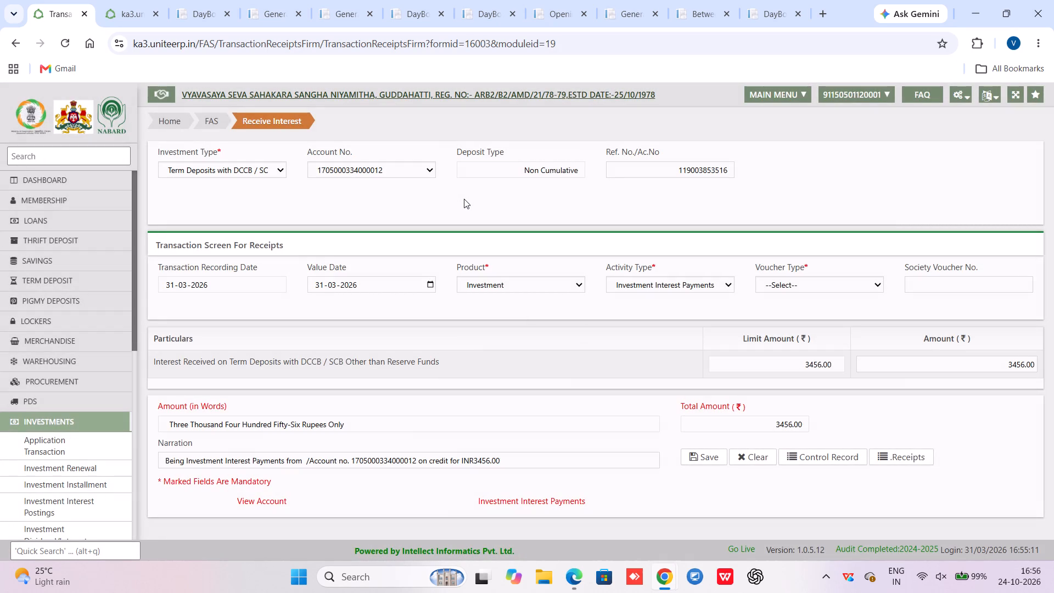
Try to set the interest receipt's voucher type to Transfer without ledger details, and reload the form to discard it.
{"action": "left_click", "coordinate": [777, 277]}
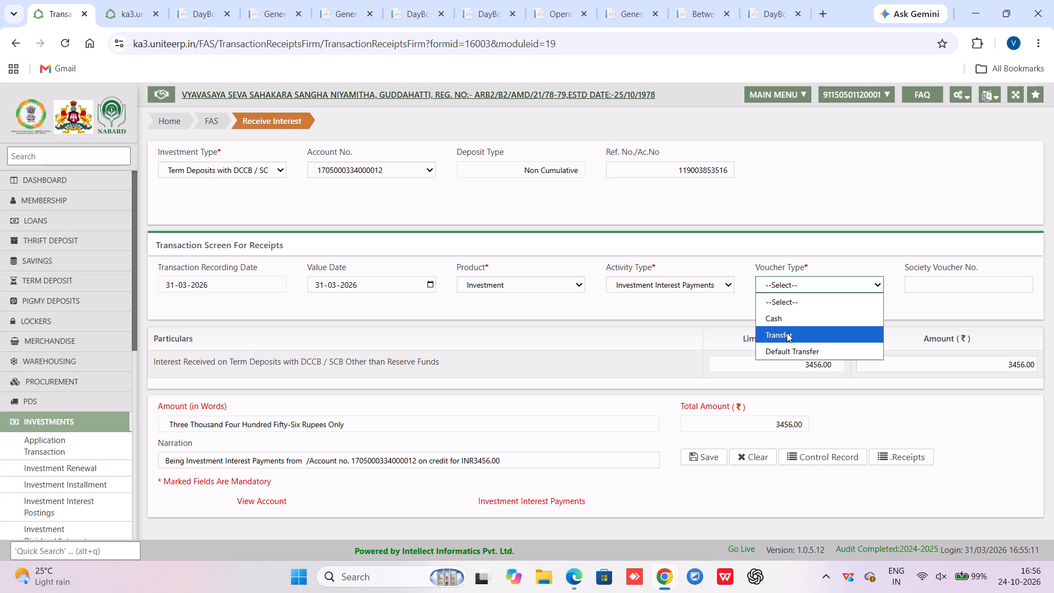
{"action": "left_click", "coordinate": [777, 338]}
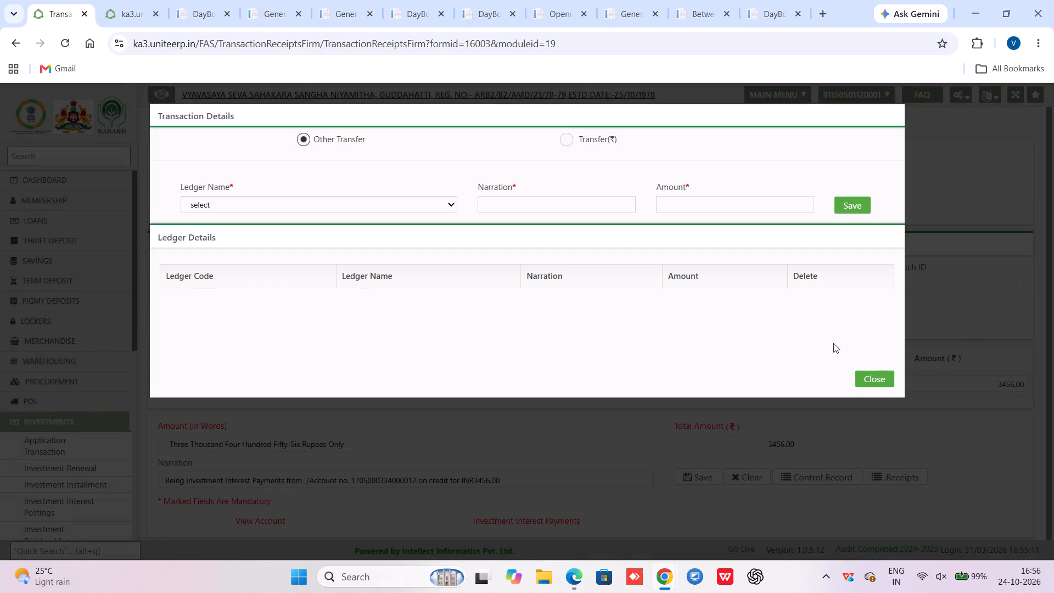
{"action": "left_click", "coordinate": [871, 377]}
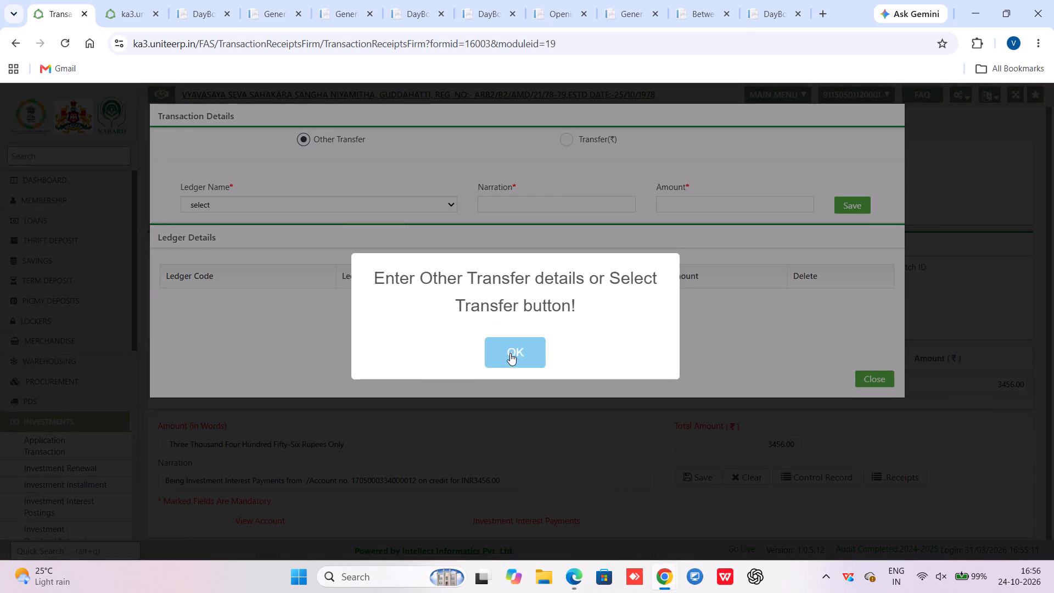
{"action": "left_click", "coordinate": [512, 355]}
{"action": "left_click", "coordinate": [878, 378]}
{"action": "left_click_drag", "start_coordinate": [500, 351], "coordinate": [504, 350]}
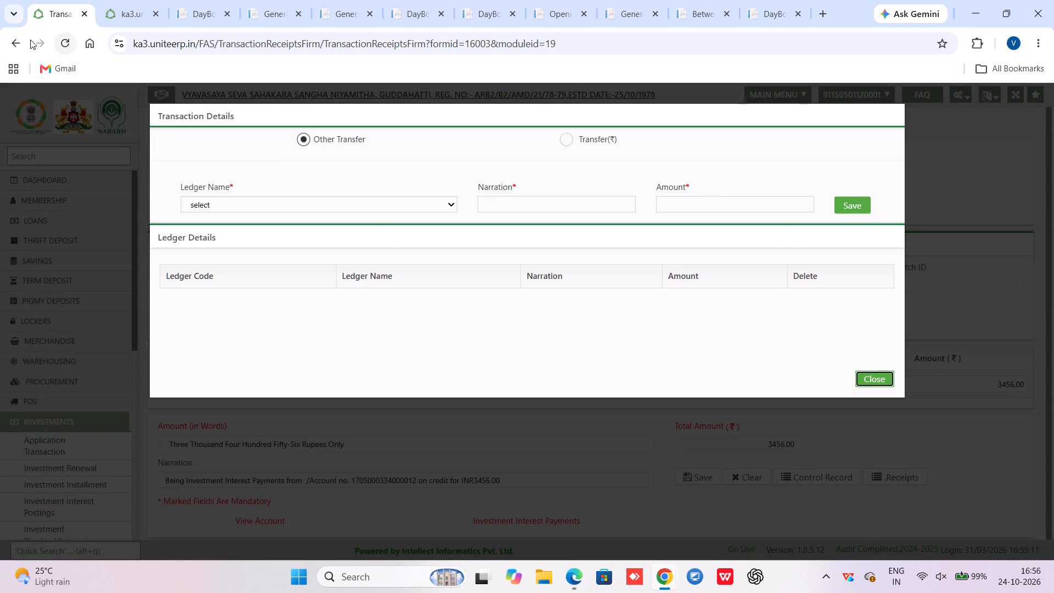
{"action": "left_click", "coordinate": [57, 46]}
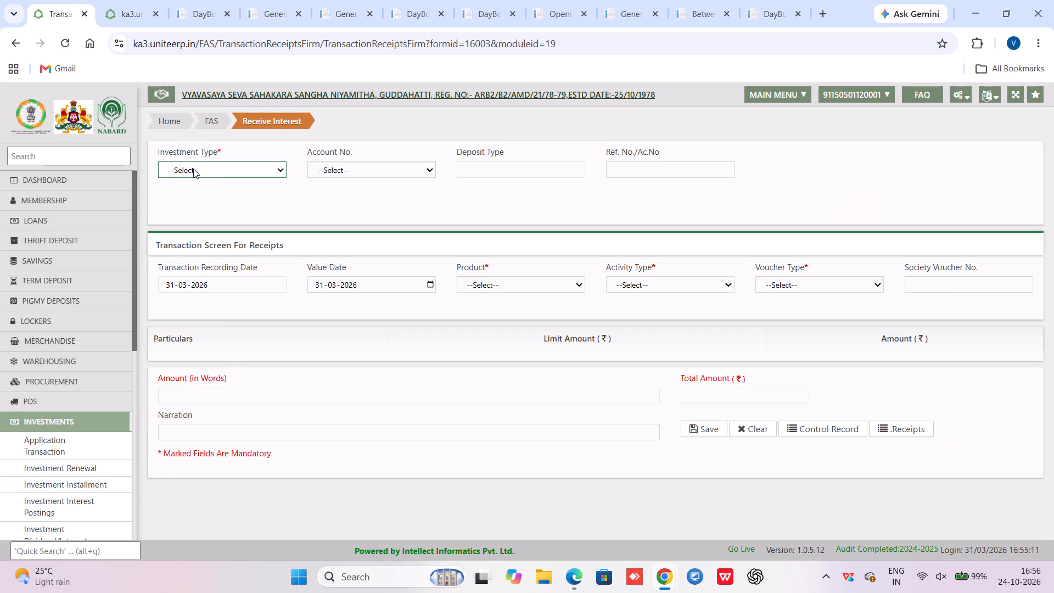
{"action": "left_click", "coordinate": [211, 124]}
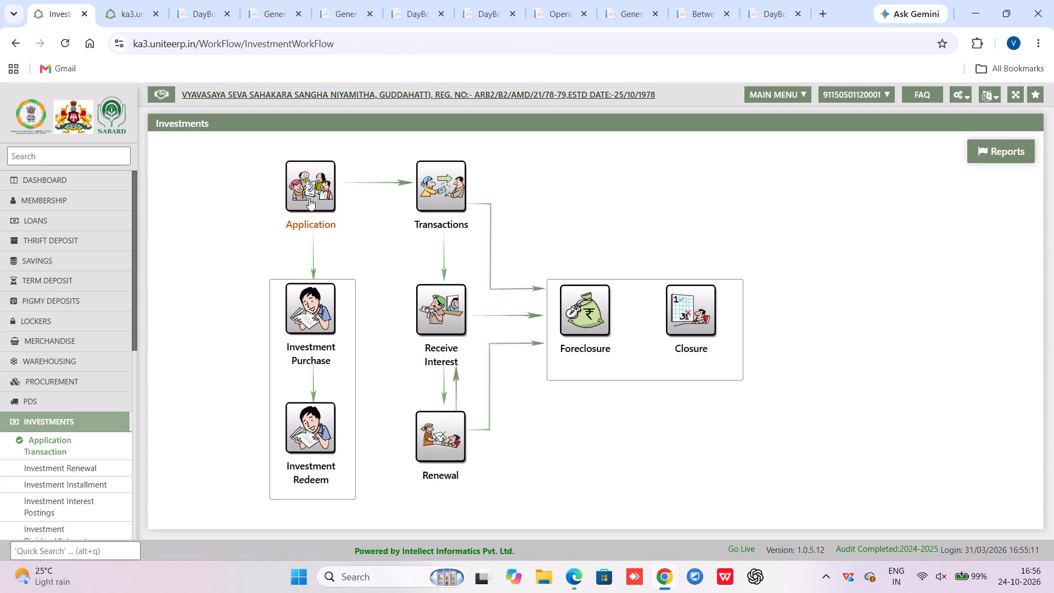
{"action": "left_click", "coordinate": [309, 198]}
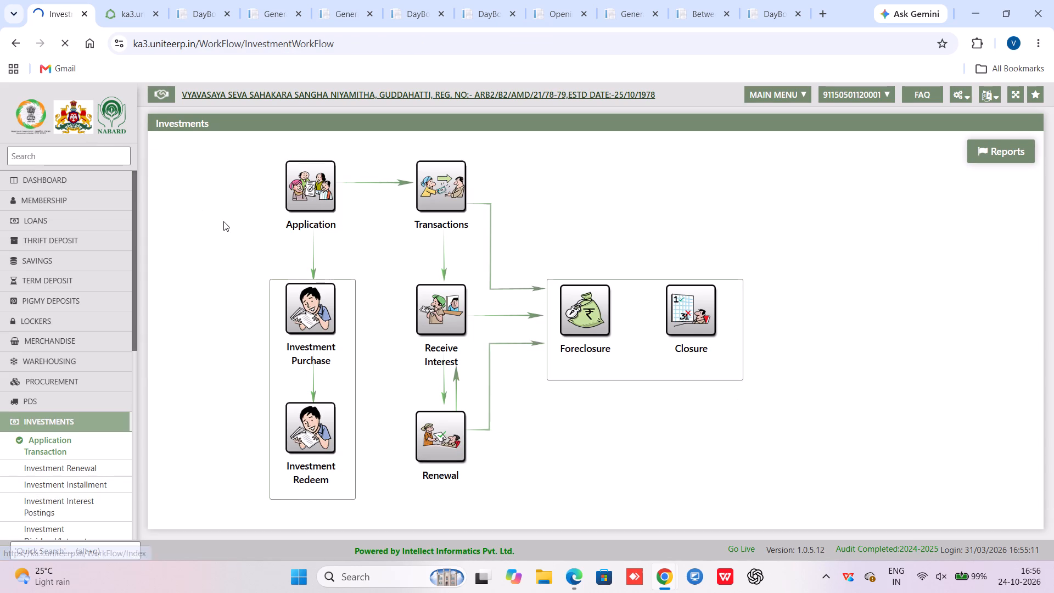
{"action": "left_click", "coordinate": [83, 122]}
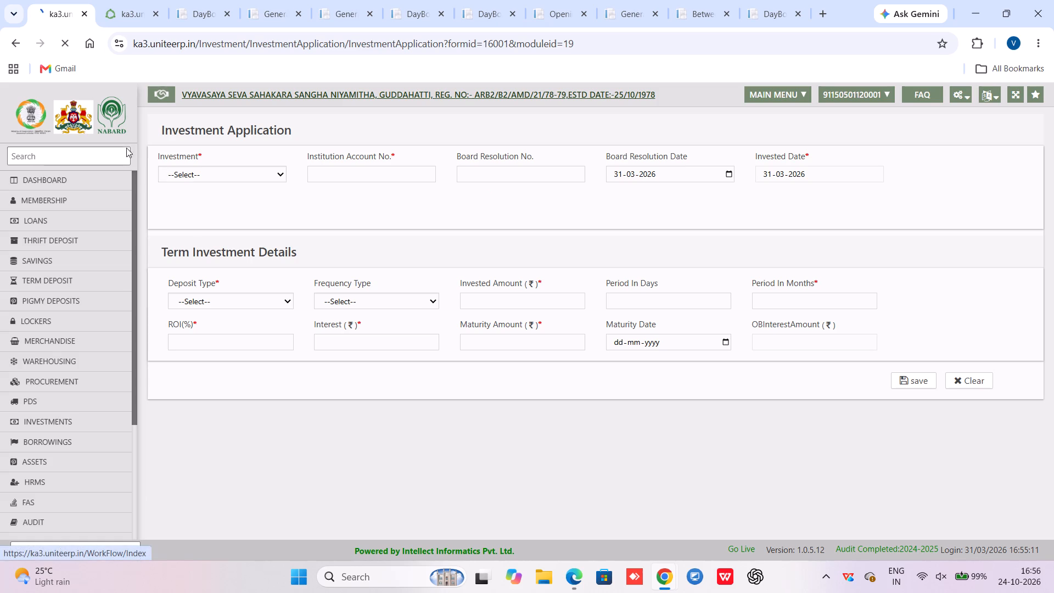
Review the 03-04-2025 Day Book, refresh the Investments General Ledger report for 01-04-2025 to 31-03-2026, and return to the services page.
{"action": "left_click", "coordinate": [210, 0]}
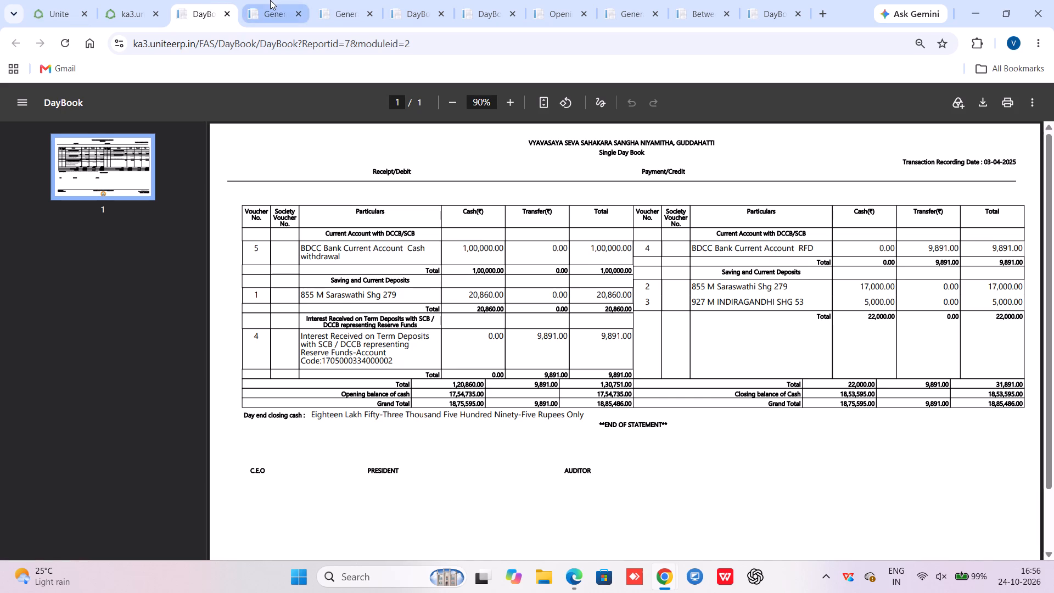
{"action": "left_click", "coordinate": [270, 0]}
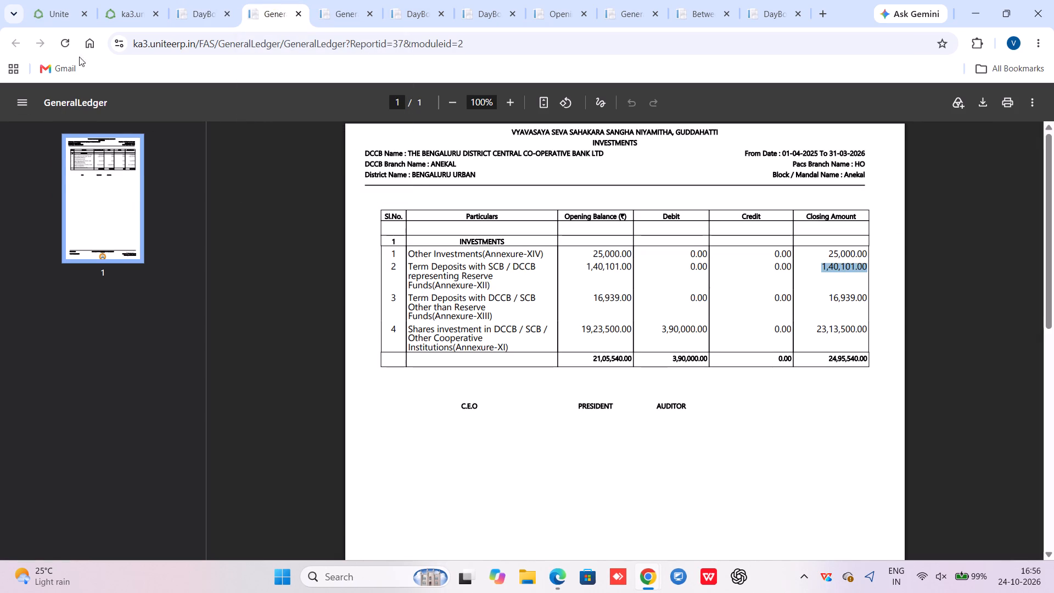
{"action": "left_click", "coordinate": [70, 47]}
{"action": "left_click", "coordinate": [590, 160]}
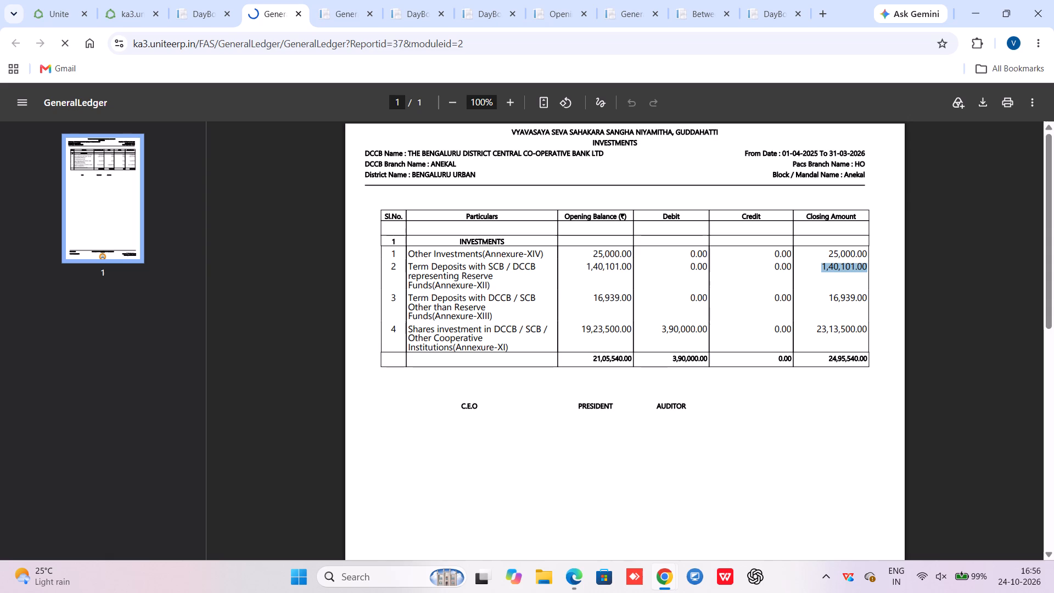
{"action": "left_click", "coordinate": [66, 0]}
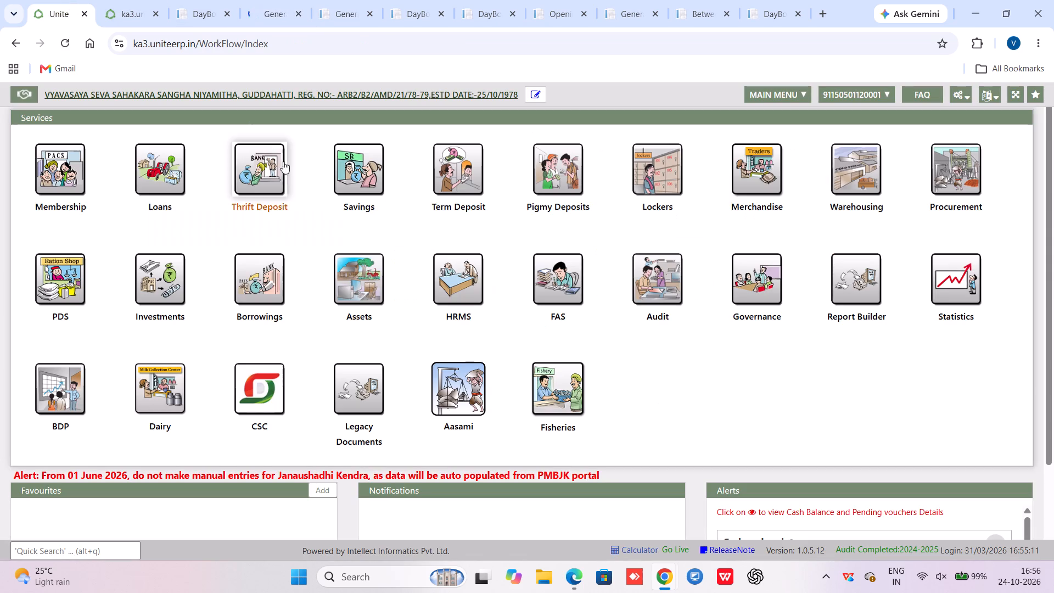
Open the Investments workflow and recheck the Investments General Ledger report for 01-04-2025 to 31-03-2026.
{"action": "left_click", "coordinate": [134, 297]}
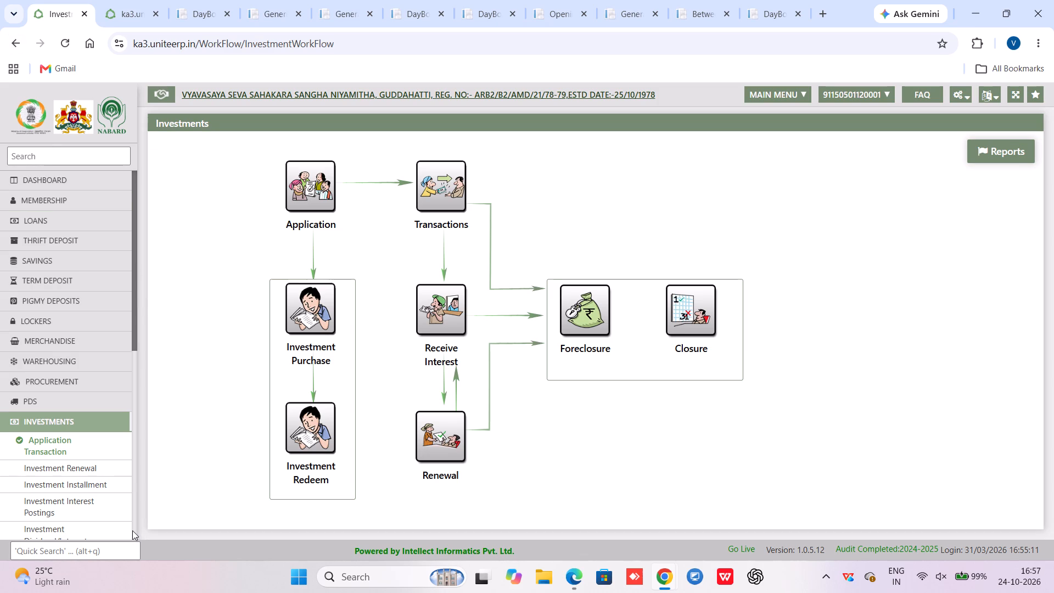
{"action": "left_click", "coordinate": [206, 0]}
{"action": "left_click", "coordinate": [274, 0]}
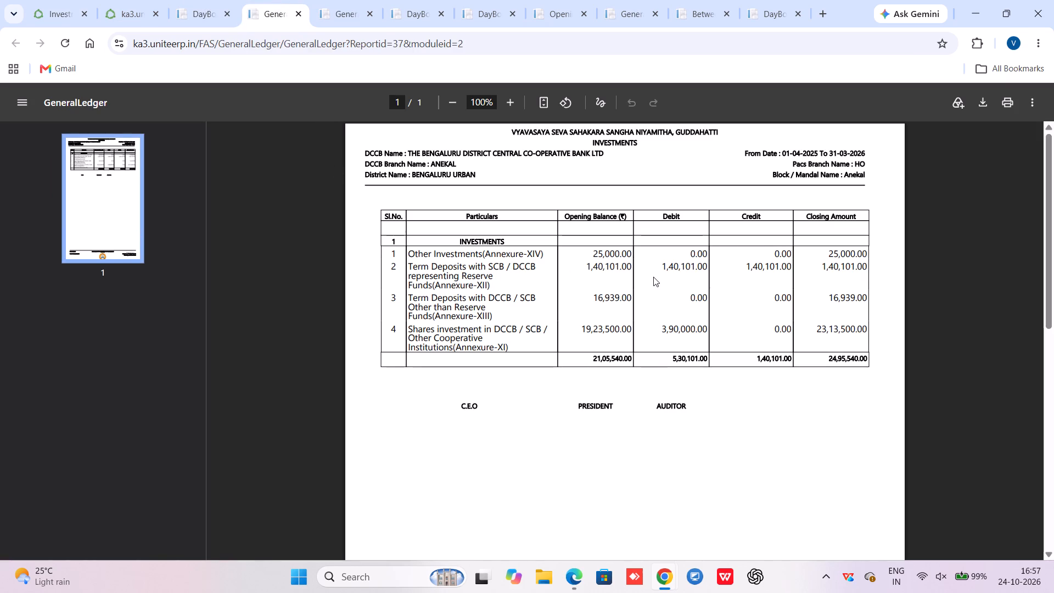
{"action": "left_click", "coordinate": [49, 4]}
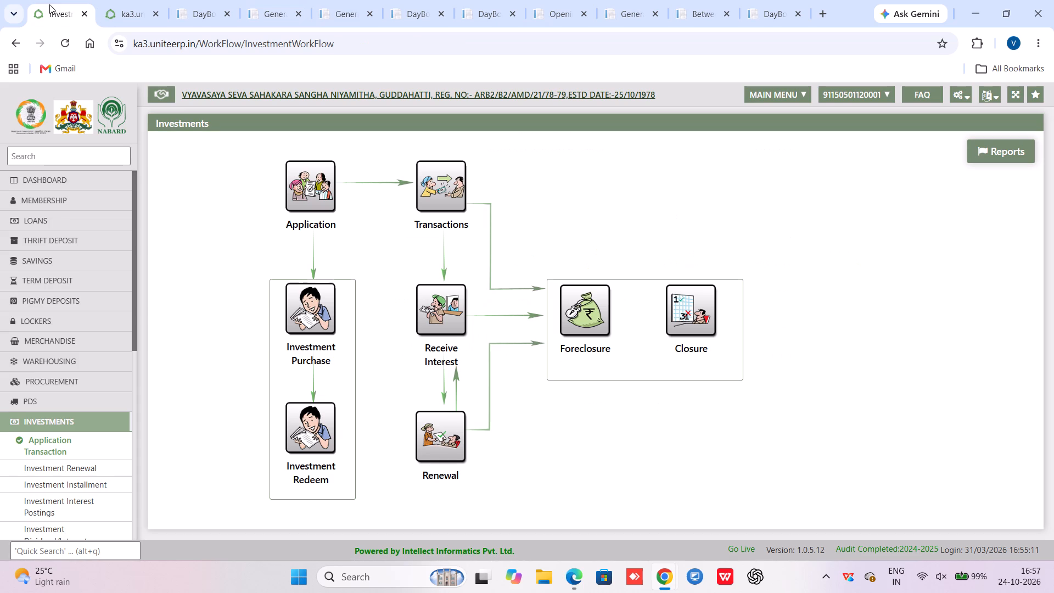
In Investment Interest Postings, load the deposits under Term Deposits with SCB / DCCB representing Reserve Funds (Annexure-XII).
{"action": "left_click", "coordinate": [441, 325]}
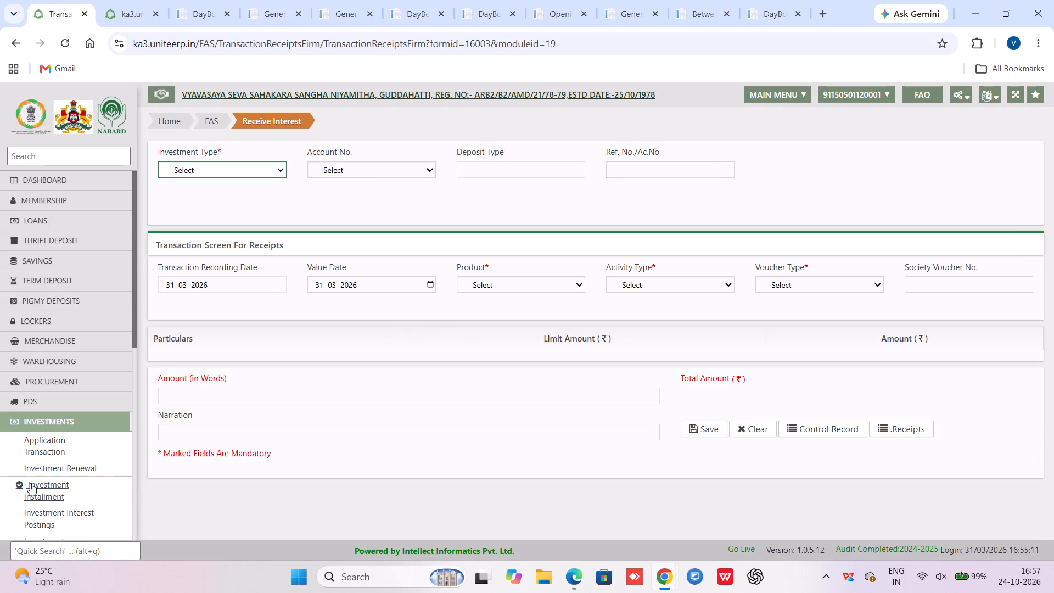
{"action": "left_click", "coordinate": [44, 422]}
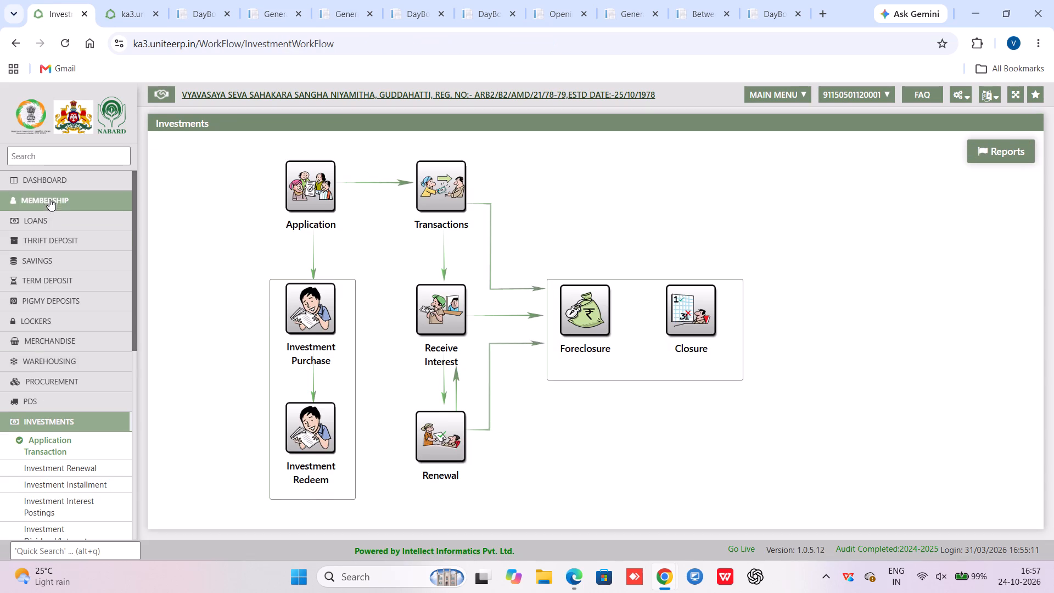
{"action": "scroll", "coordinate": [664, 397], "scroll_direction": "down", "scroll_amount": 3}
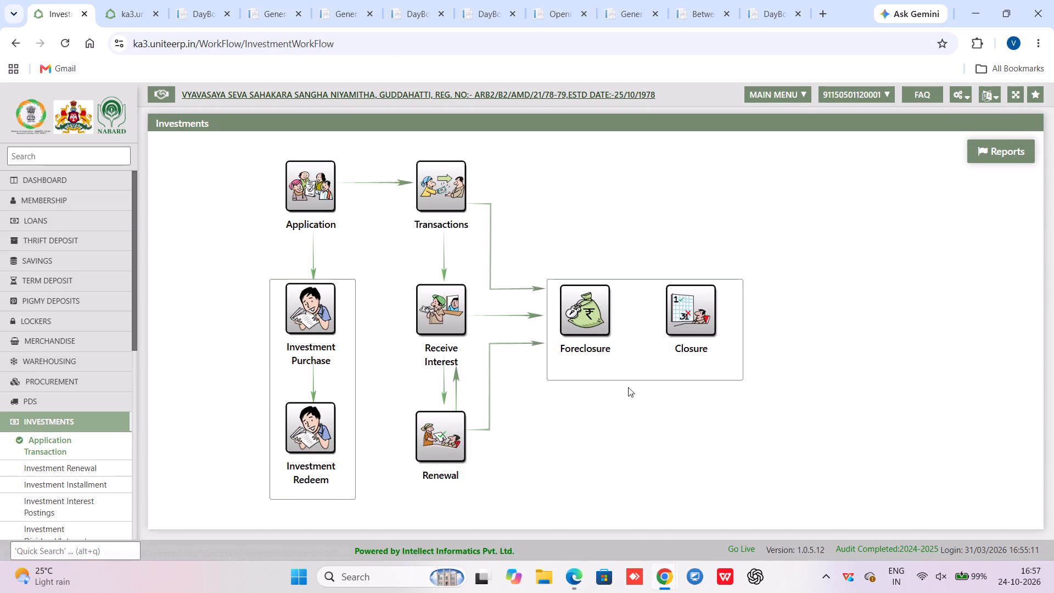
{"action": "scroll", "coordinate": [604, 381], "scroll_direction": "down", "scroll_amount": 3}
{"action": "scroll", "coordinate": [40, 493], "scroll_direction": "down", "scroll_amount": 3}
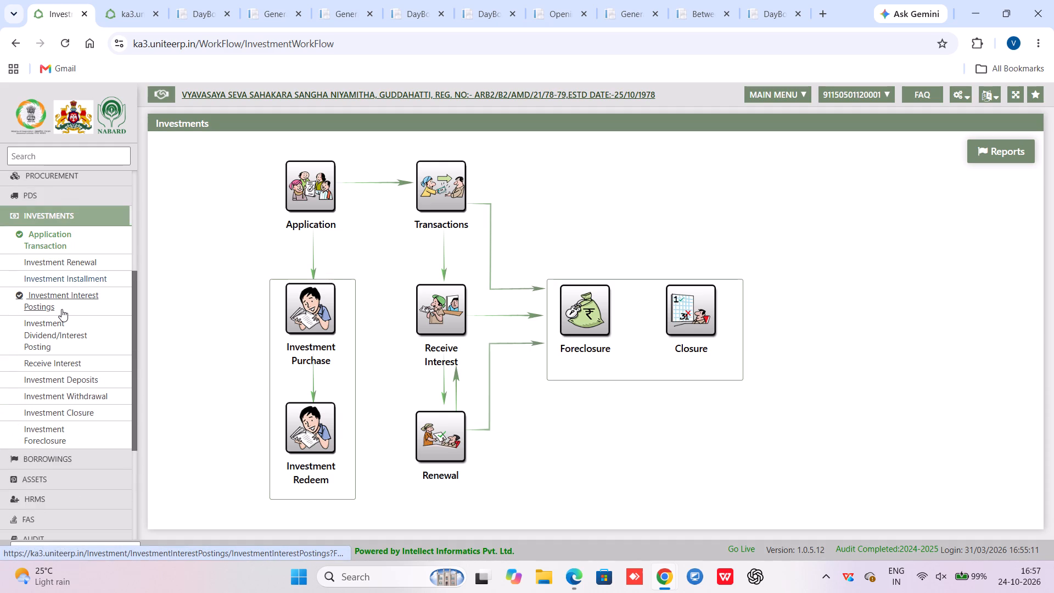
{"action": "left_click", "coordinate": [61, 309]}
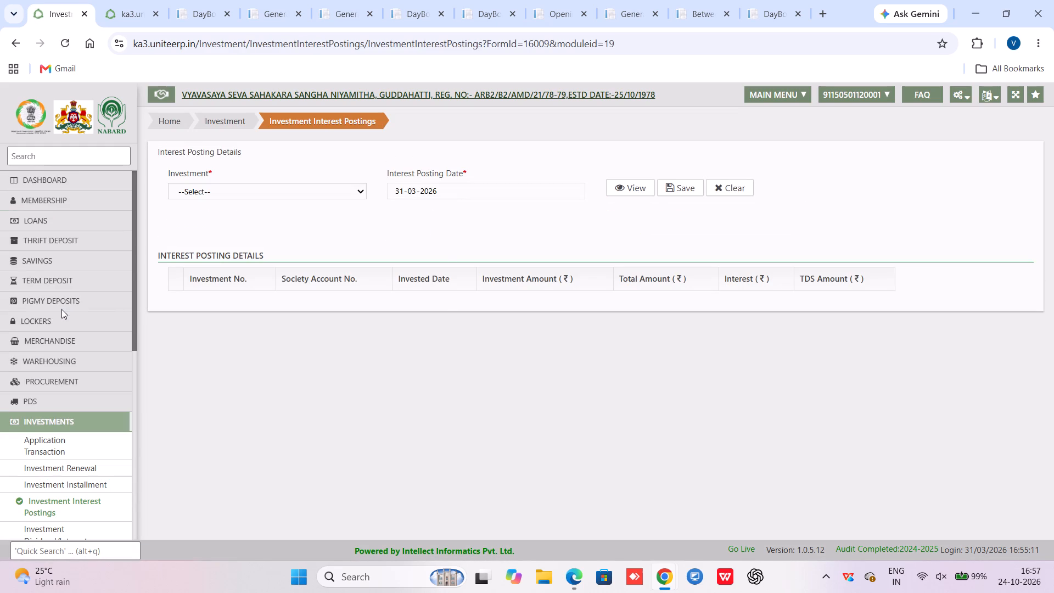
{"action": "left_click", "coordinate": [285, 193]}
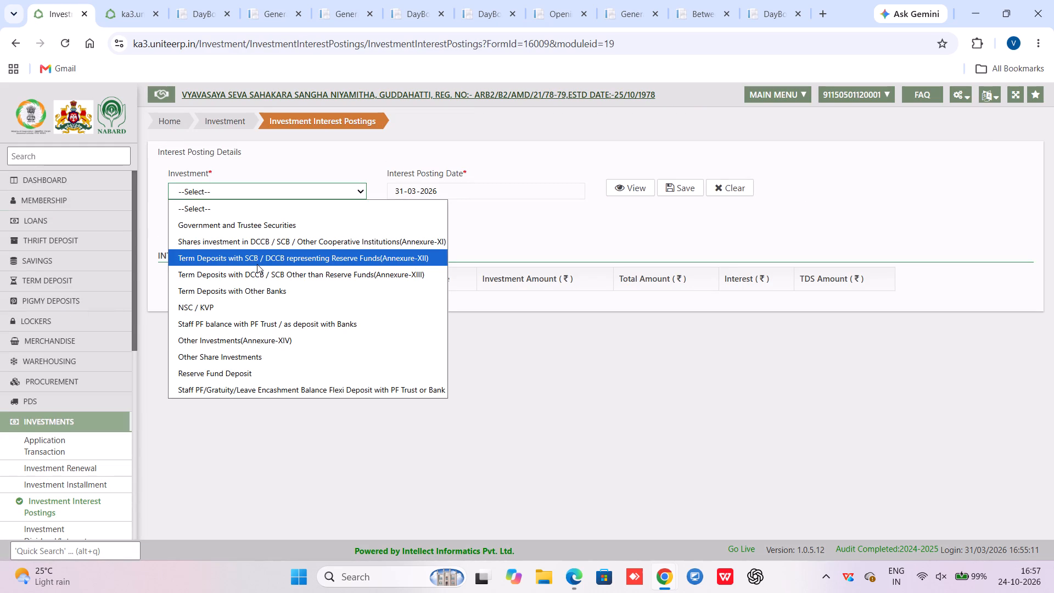
{"action": "left_click", "coordinate": [257, 264]}
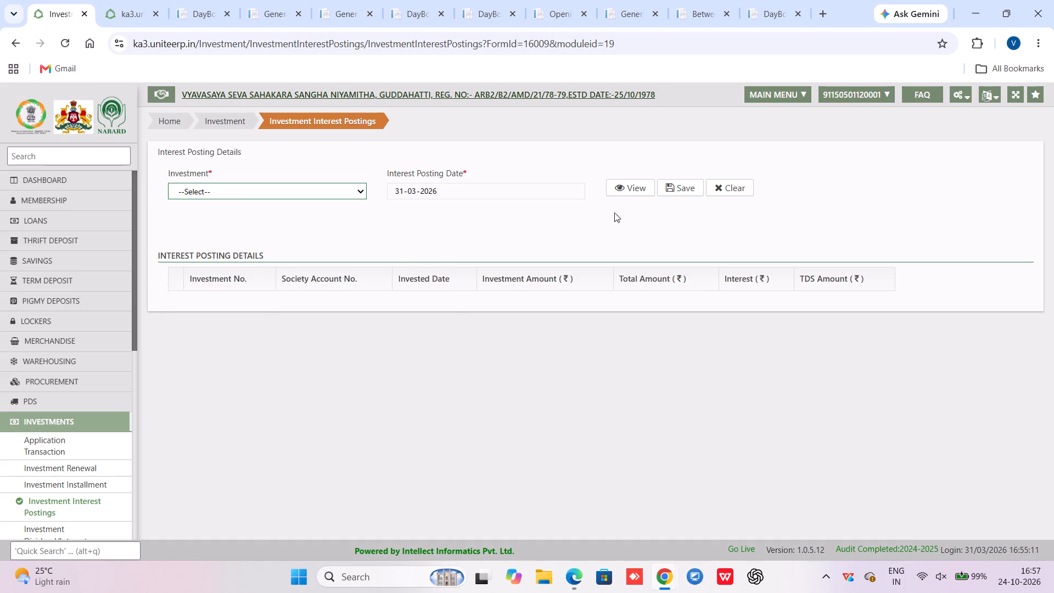
{"action": "left_click", "coordinate": [610, 192]}
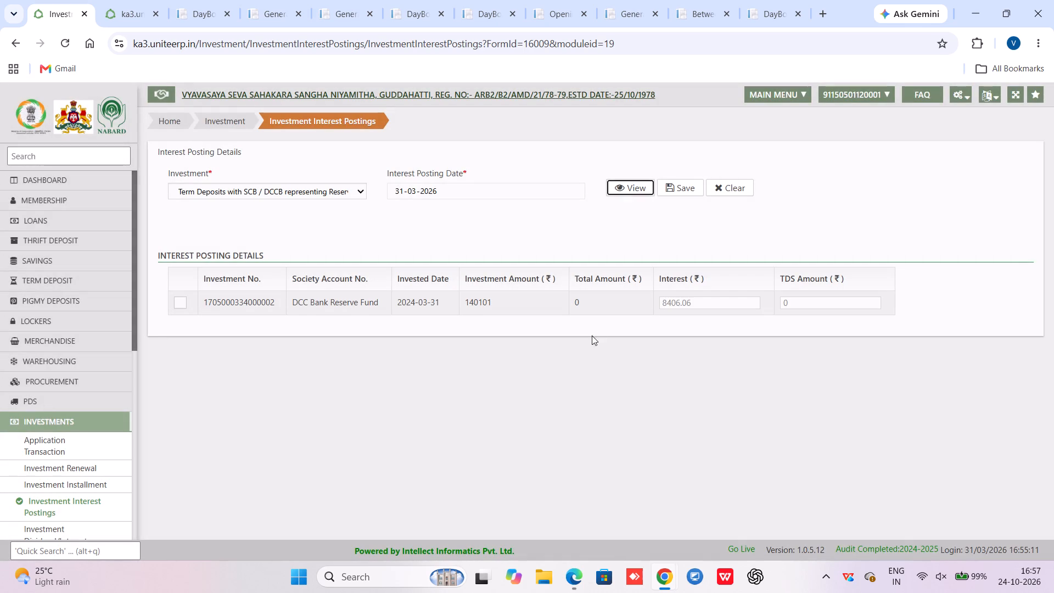
Set the DCC Bank Reserve Fund deposit's interest to 9680, select the deposit and save the interest posting.
{"action": "left_click_drag", "start_coordinate": [693, 304], "coordinate": [634, 304]}
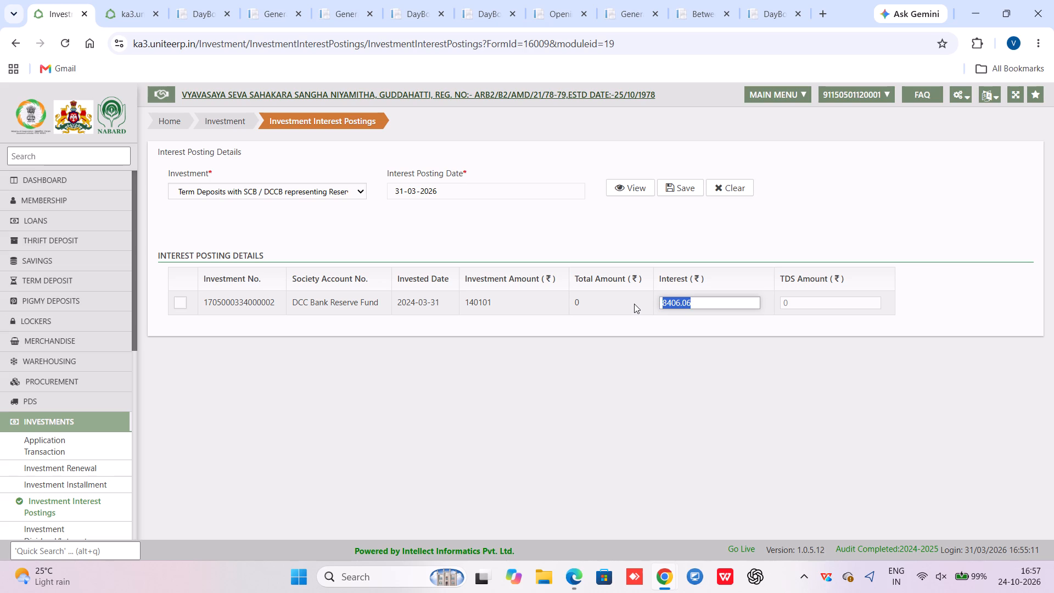
{"action": "type", "text": "9680"}
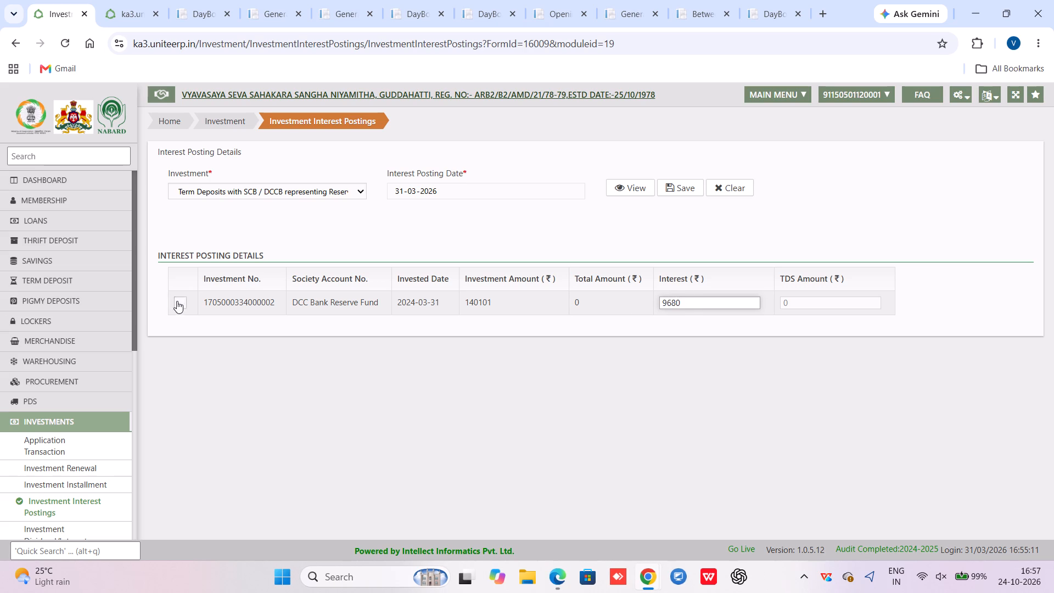
{"action": "left_click", "coordinate": [178, 301]}
{"action": "left_click", "coordinate": [453, 397]}
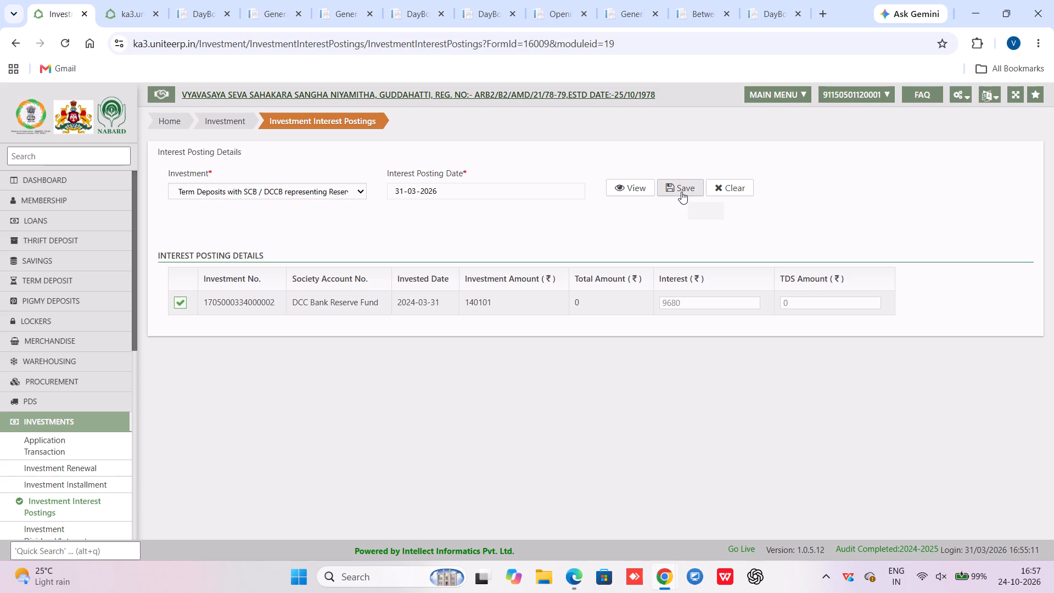
{"action": "left_click", "coordinate": [681, 192]}
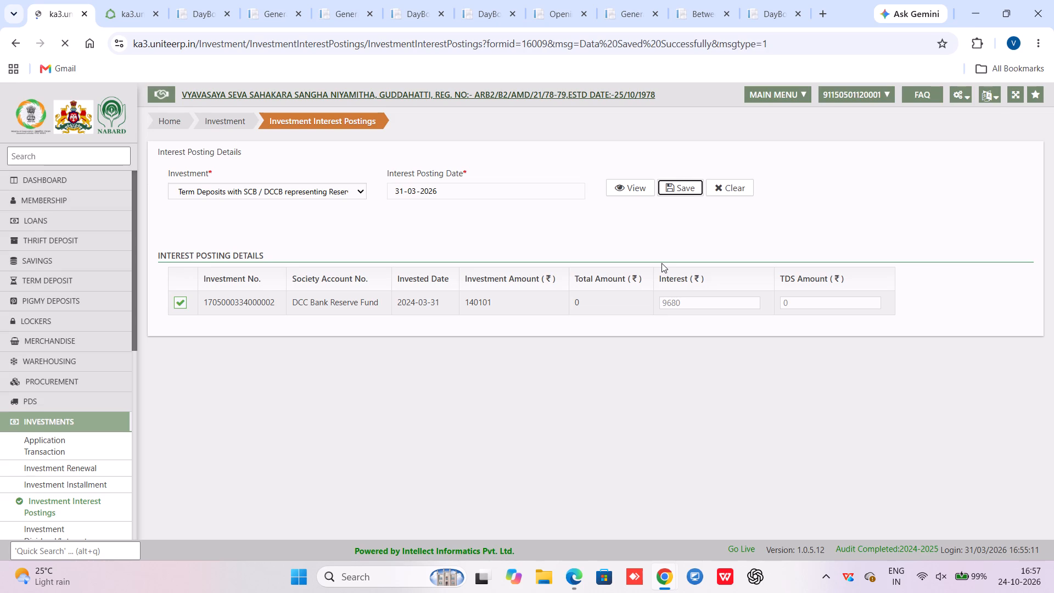
{"action": "left_click", "coordinate": [526, 285]}
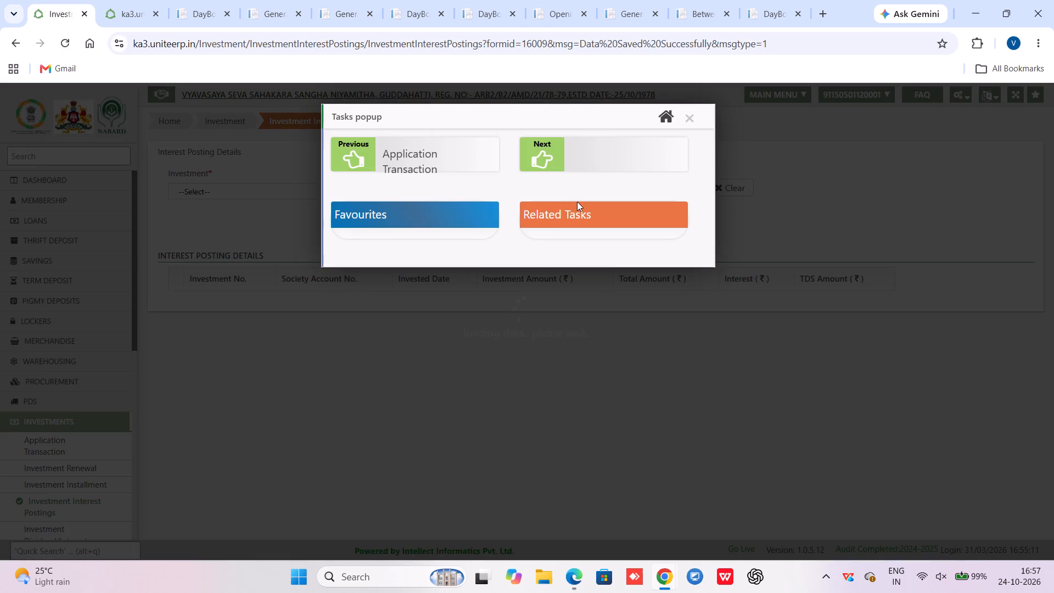
{"action": "left_click", "coordinate": [694, 118]}
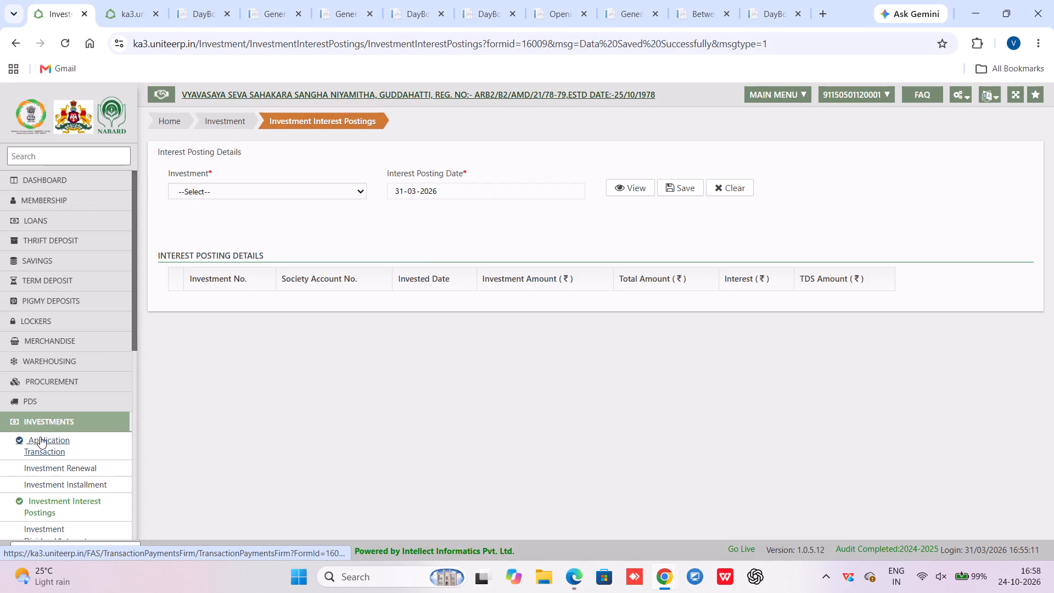
In FAS Pass Voucher, list the vouchers for 31-03-2026 and post the 9680.00 interest voucher.
{"action": "scroll", "coordinate": [48, 397], "scroll_direction": "down", "scroll_amount": 3}
{"action": "left_click", "coordinate": [43, 520]}
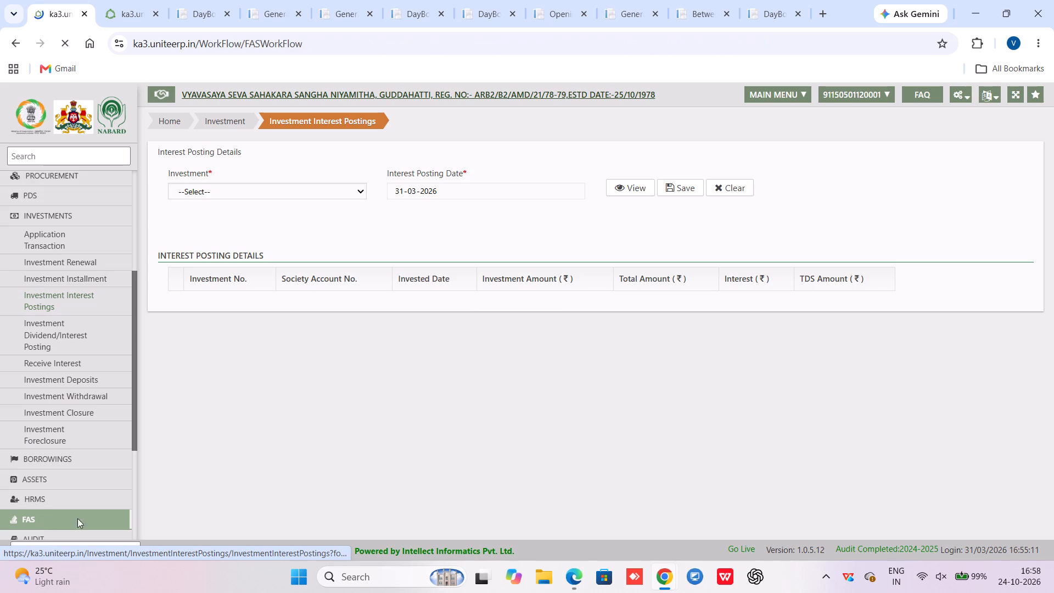
{"action": "left_click", "coordinate": [459, 322]}
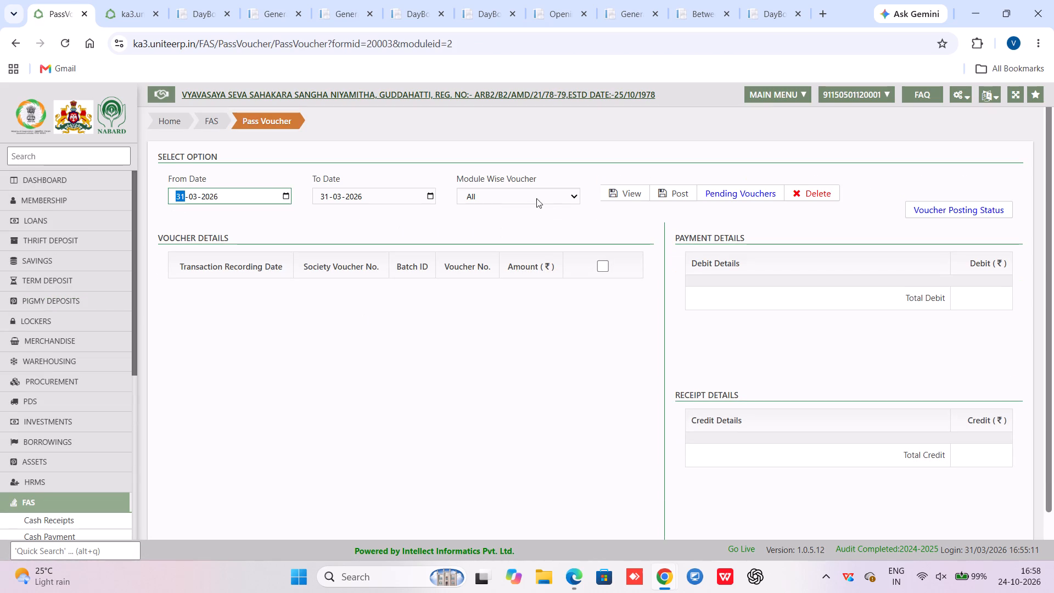
{"action": "left_click", "coordinate": [609, 194]}
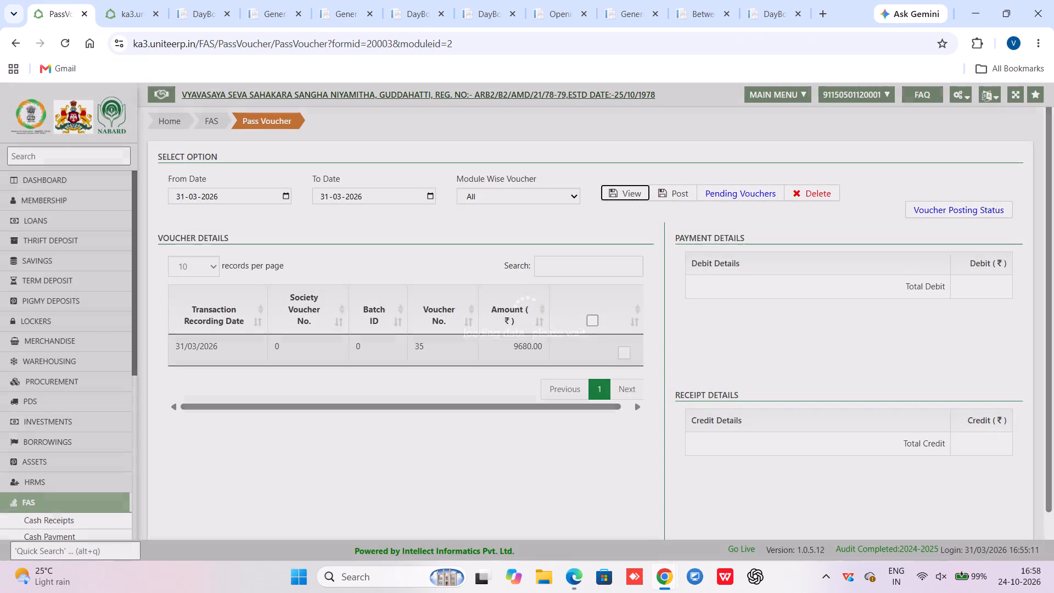
{"action": "left_click", "coordinate": [592, 320]}
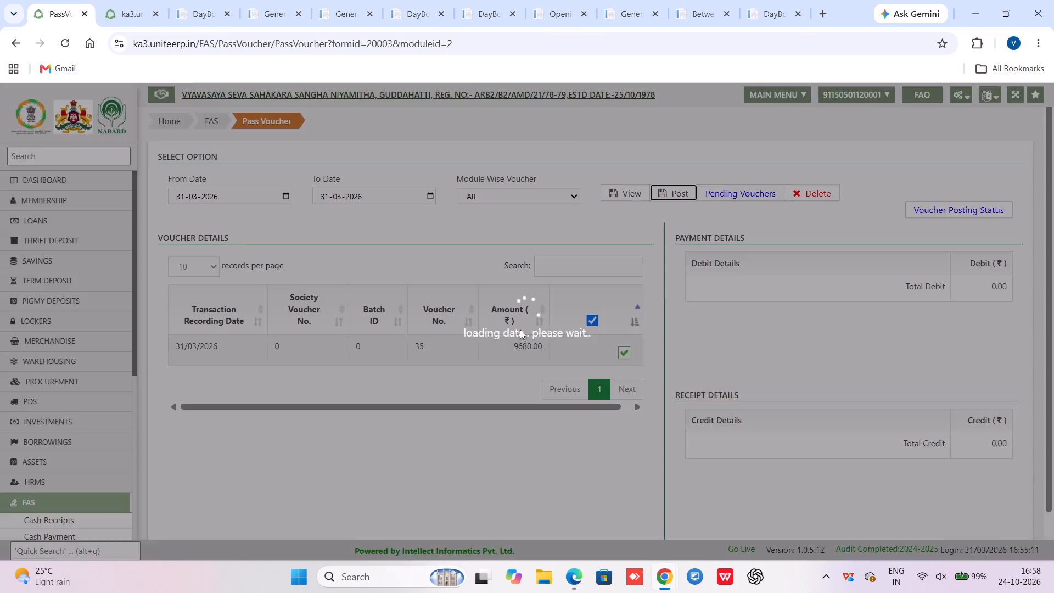
{"action": "left_click", "coordinate": [666, 199]}
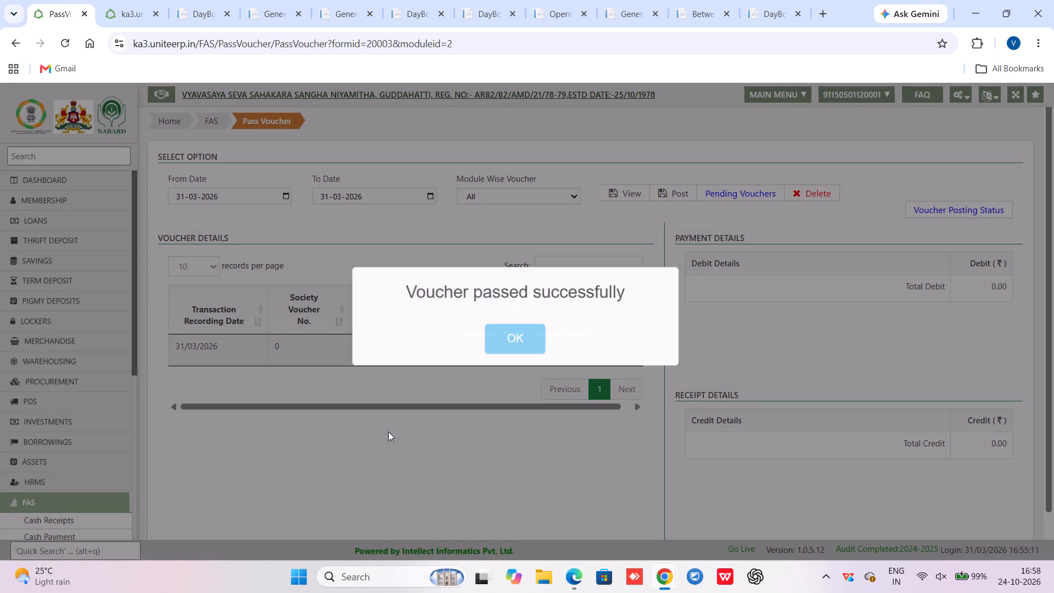
{"action": "left_click", "coordinate": [513, 343]}
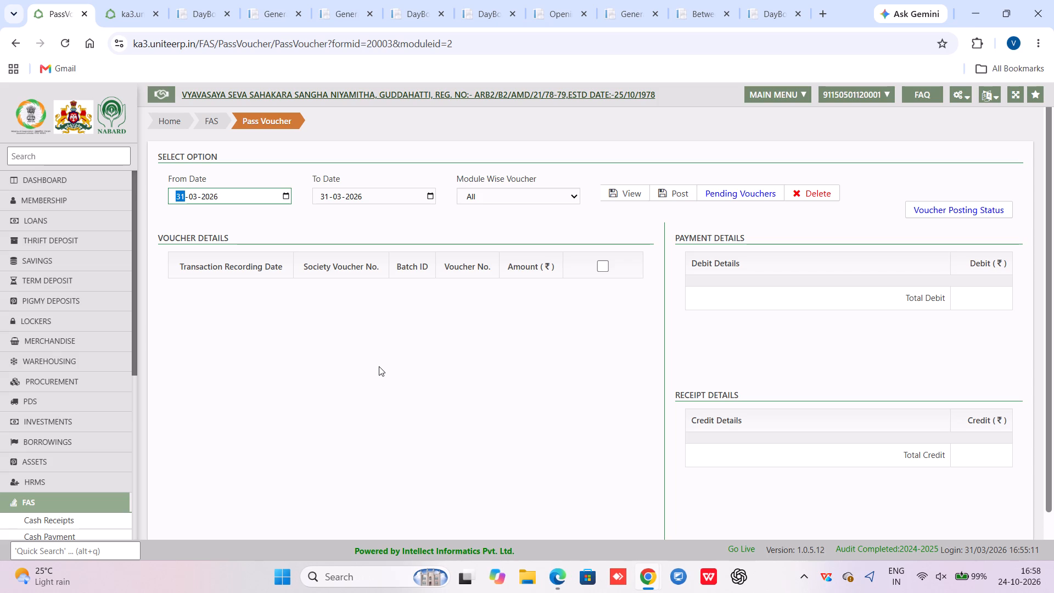
Refresh the Investments General Ledger report and examine the Annexure-XII reserve fund deposits' debit and closing amounts.
{"action": "left_click", "coordinate": [210, 1]}
{"action": "left_click", "coordinate": [260, 3]}
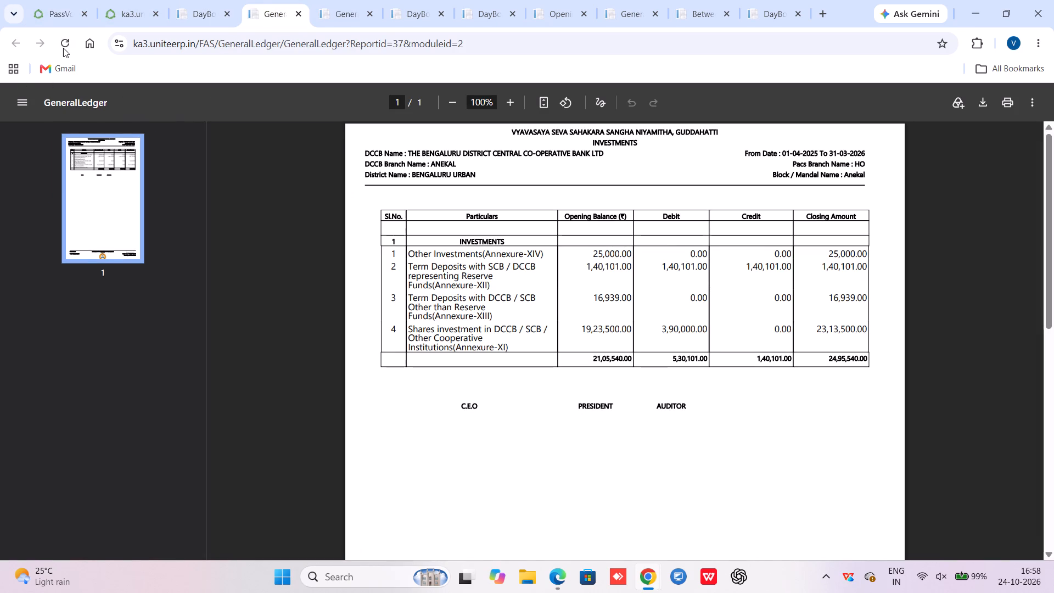
{"action": "left_click", "coordinate": [63, 48]}
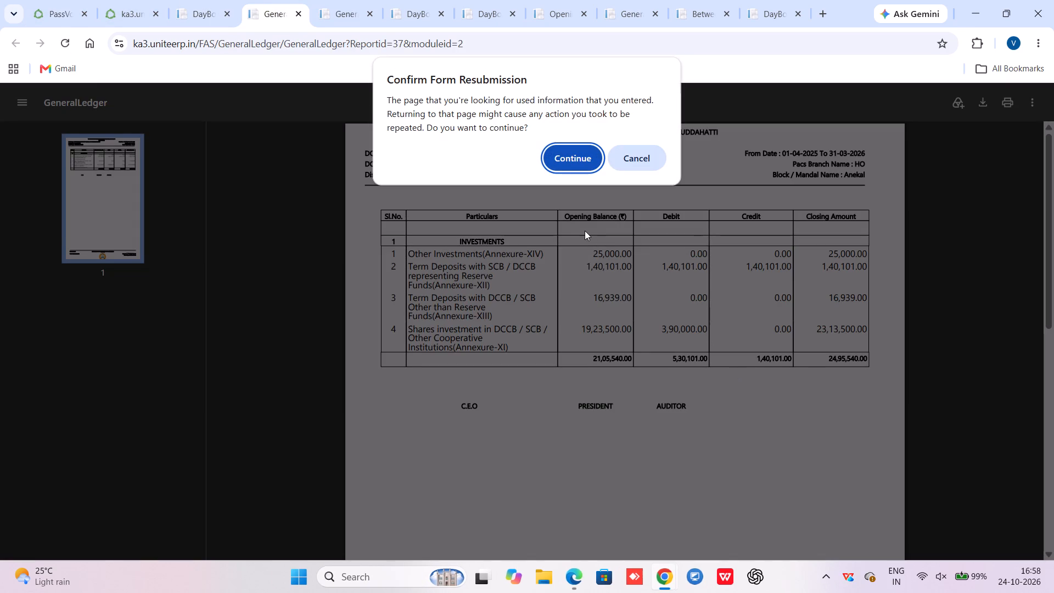
{"action": "left_click", "coordinate": [570, 166]}
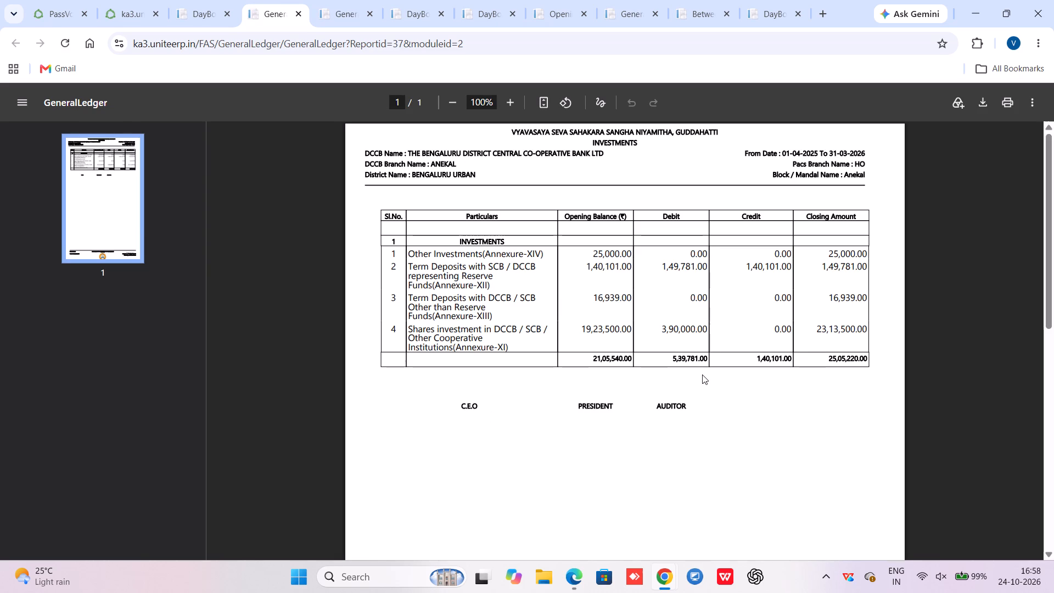
{"action": "left_click_drag", "start_coordinate": [662, 267], "coordinate": [709, 272]}
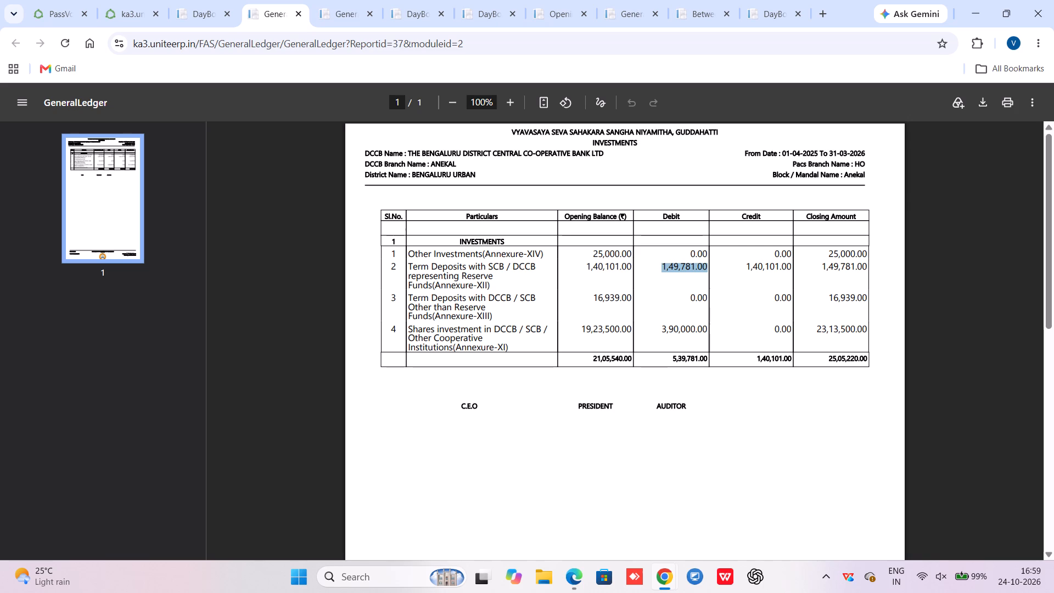
{"action": "left_click_drag", "start_coordinate": [821, 269], "coordinate": [876, 278]}
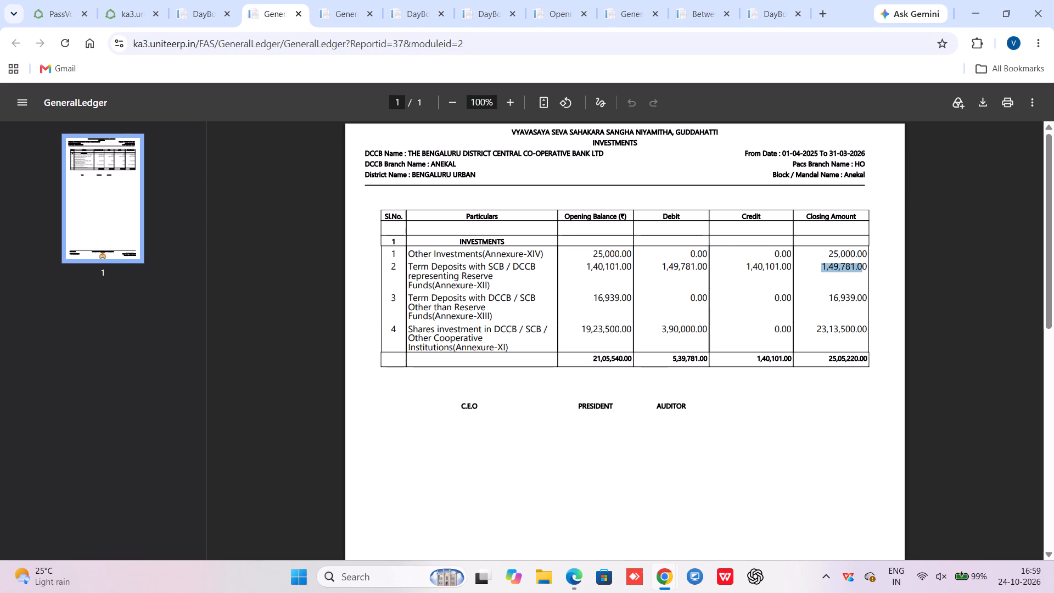
{"action": "left_click_drag", "start_coordinate": [876, 278], "coordinate": [877, 278]}
Compare the reserve fund interest received entry in the 03-04-2025 Day Book with the Investments General Ledger.
{"action": "left_click", "coordinate": [214, 0]}
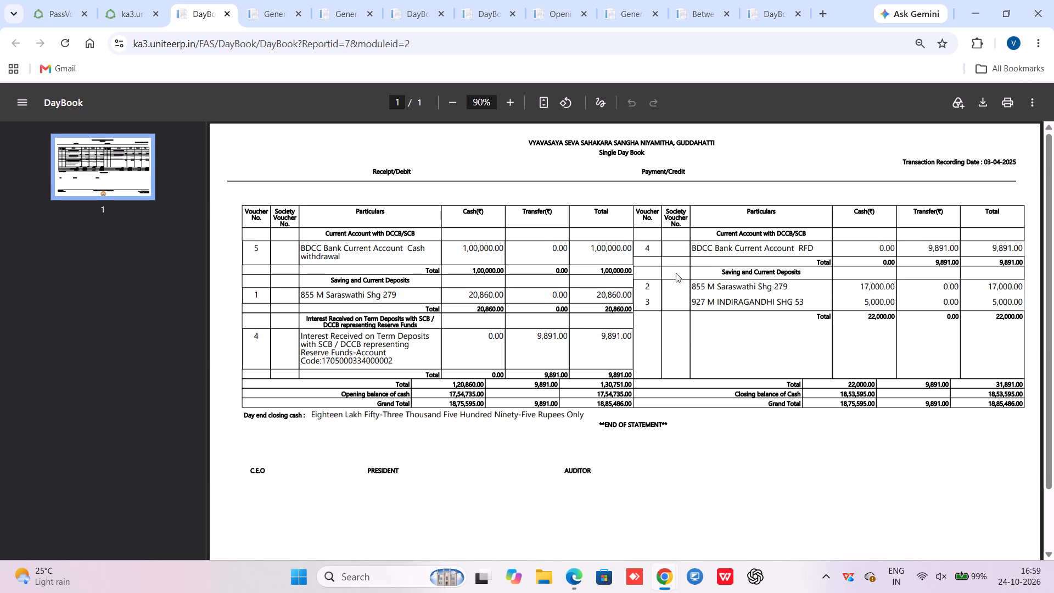
{"action": "left_click_drag", "start_coordinate": [600, 332], "coordinate": [615, 315]}
{"action": "left_click", "coordinate": [274, 0]}
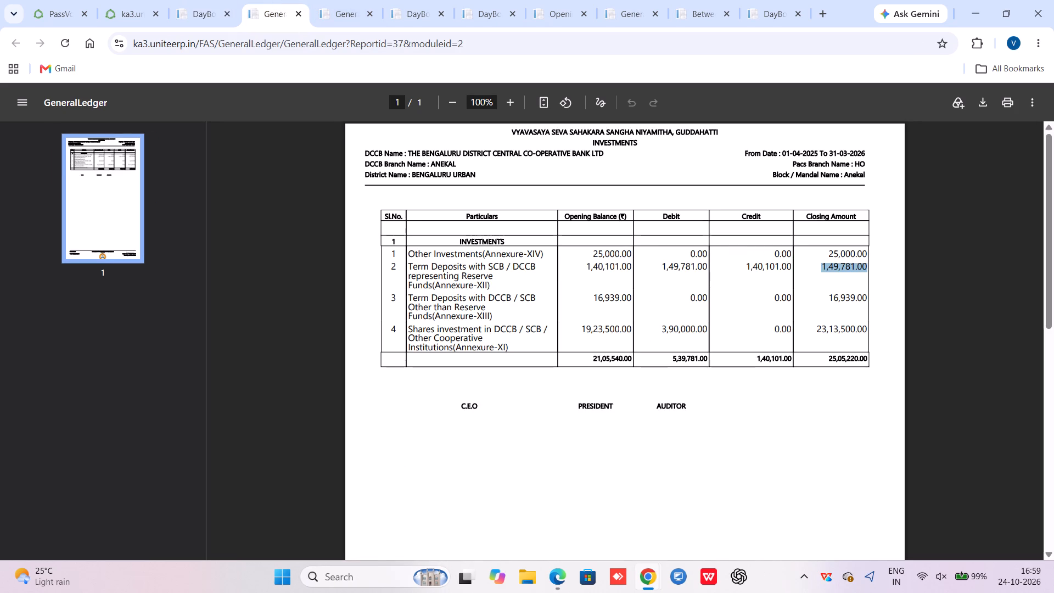
{"action": "left_click", "coordinate": [54, 0]}
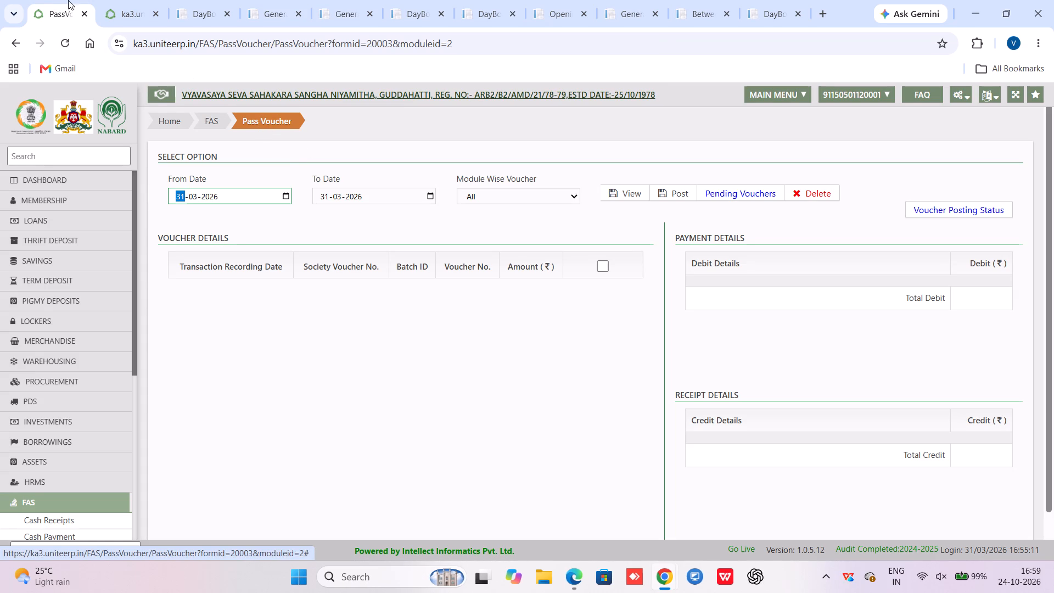
{"action": "left_click", "coordinate": [121, 4]}
{"action": "left_click", "coordinate": [195, 0]}
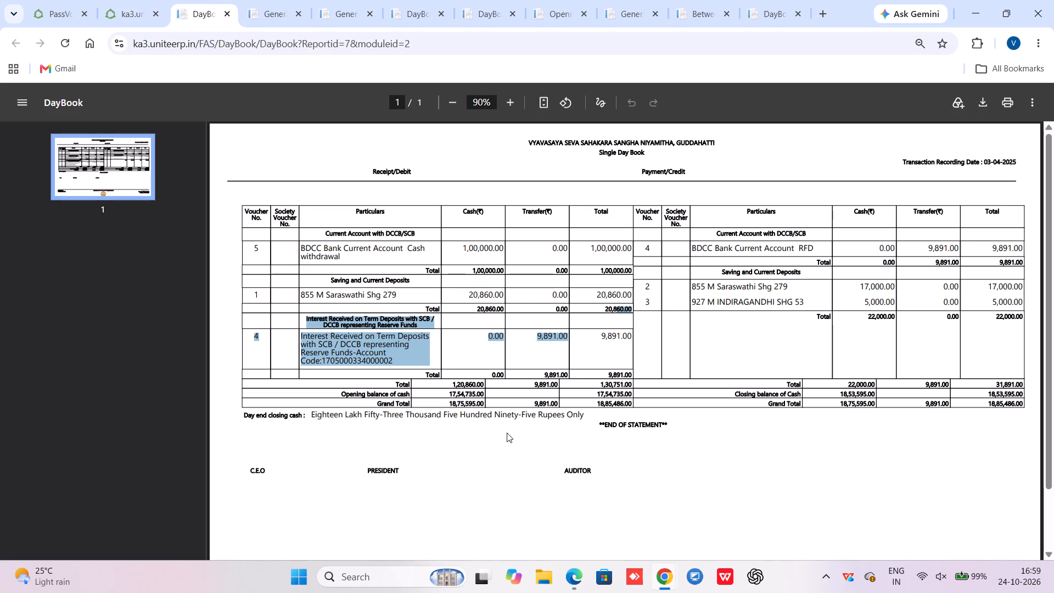
{"action": "left_click", "coordinate": [578, 367]}
{"action": "left_click", "coordinate": [272, 8]}
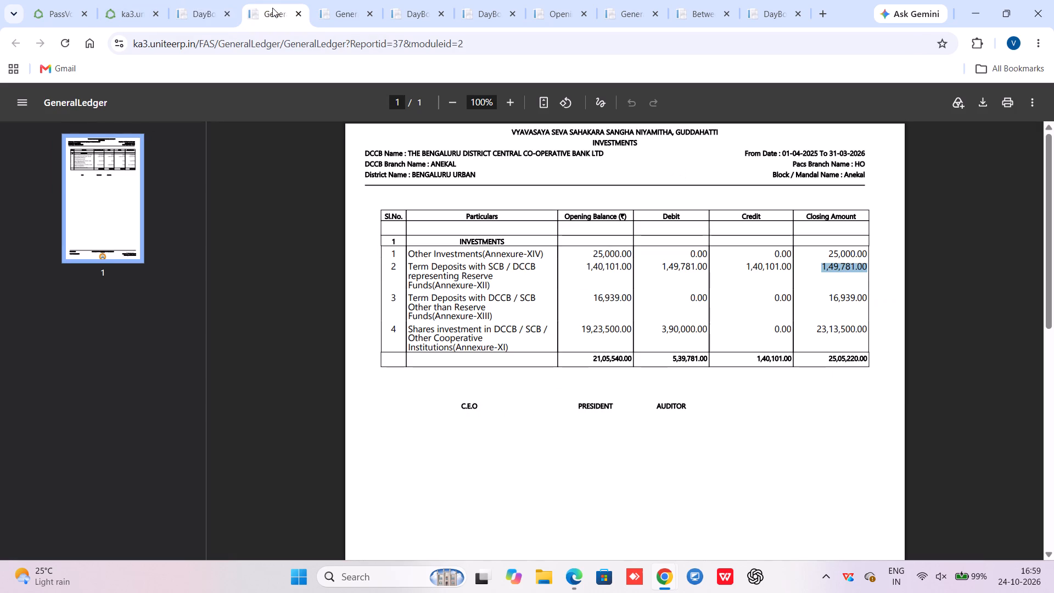
{"action": "left_click", "coordinate": [607, 317]}
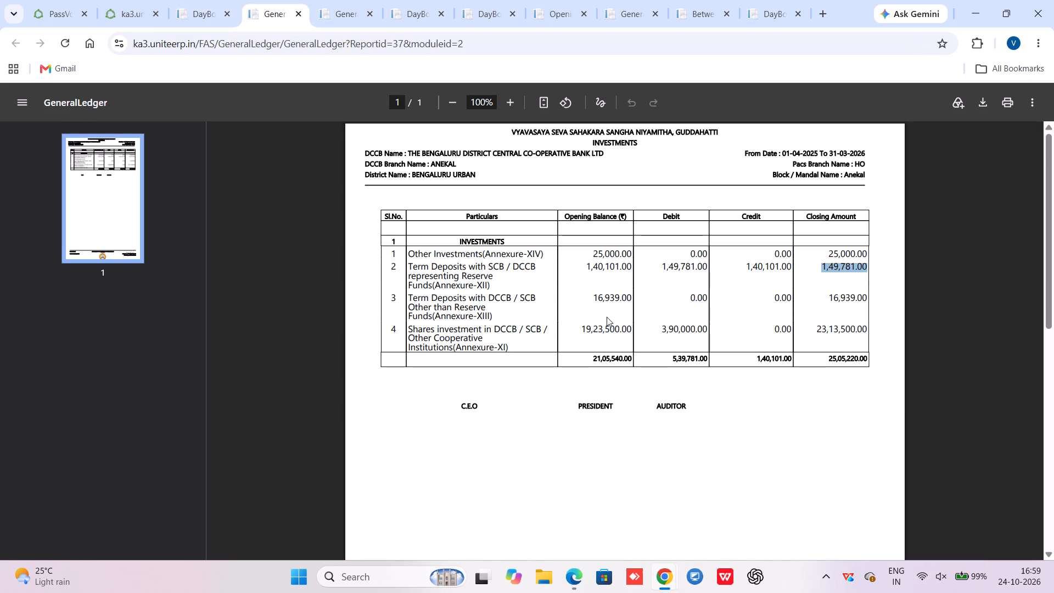
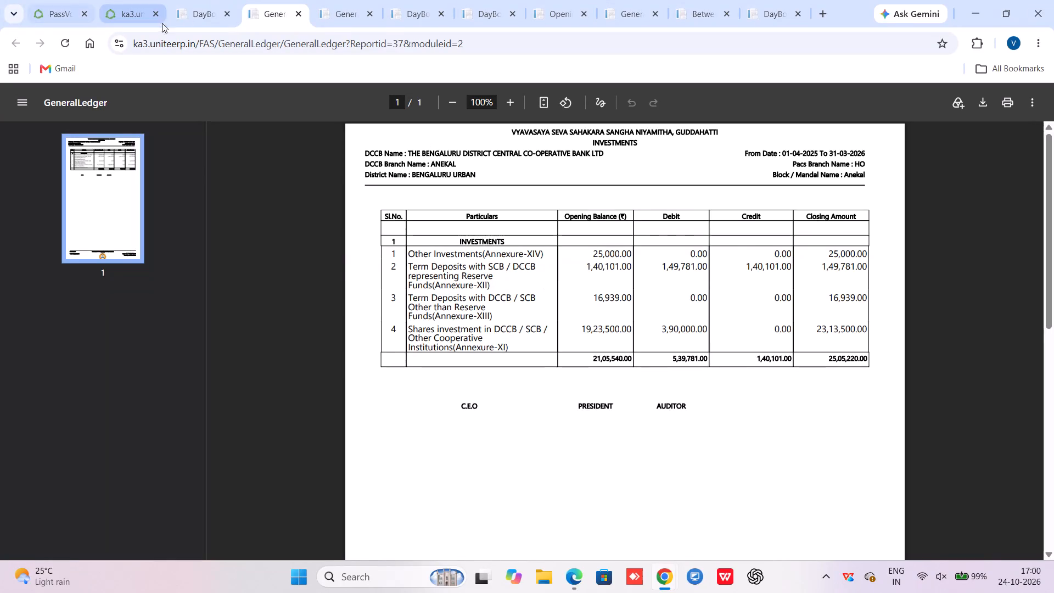
From the FAS reports, generate the ledger-wise Single Day Book for 31-03-2025 for the HO branch.
{"action": "left_click", "coordinate": [215, 0]}
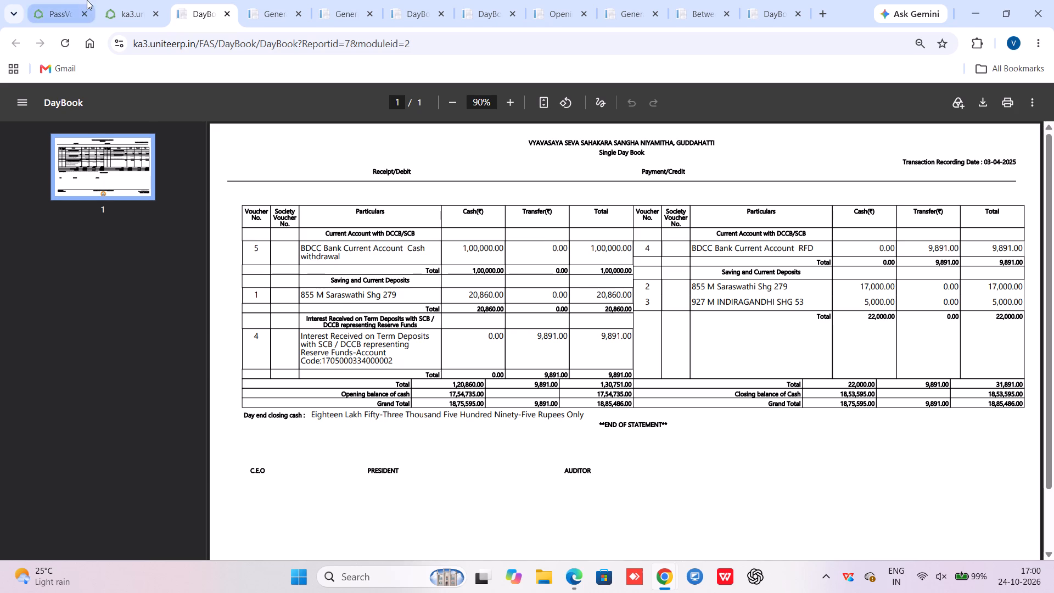
{"action": "left_click", "coordinate": [35, 0]}
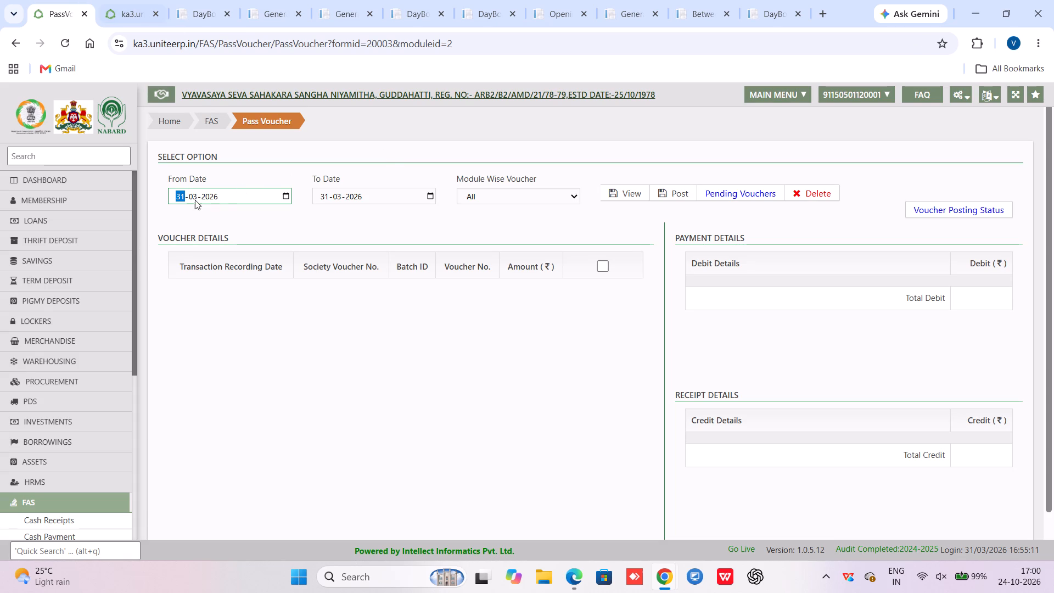
{"action": "left_click", "coordinate": [194, 198]}
{"action": "left_click", "coordinate": [211, 198]}
{"action": "left_click", "coordinate": [218, 121]}
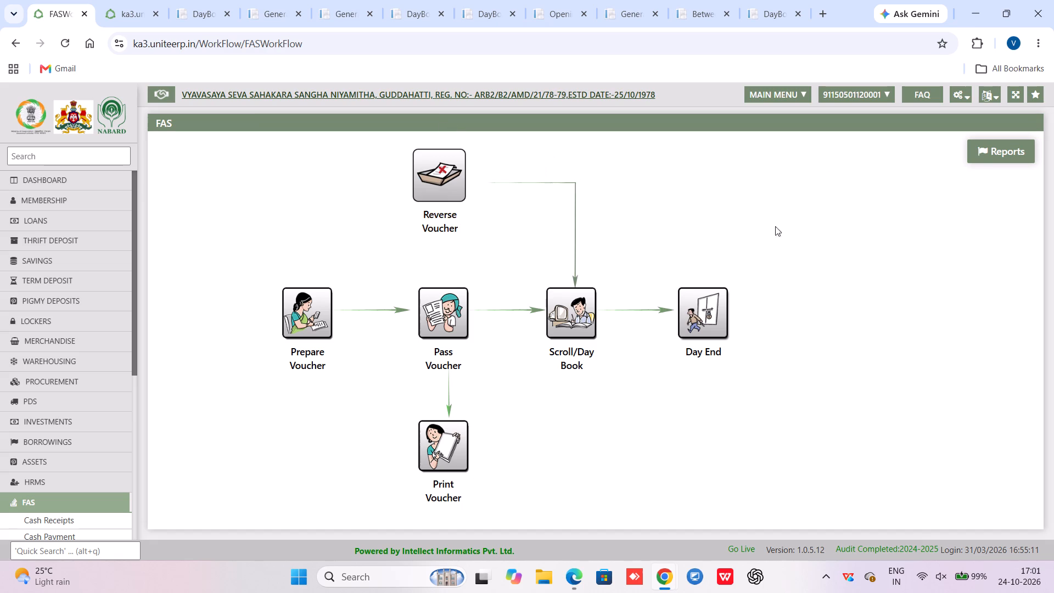
{"action": "left_click", "coordinate": [979, 154]}
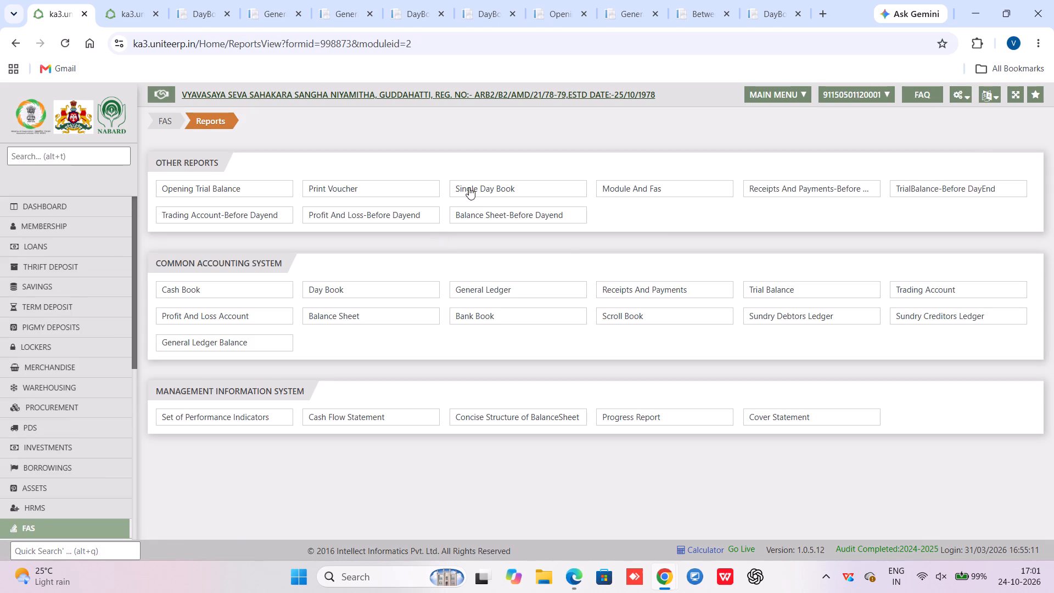
{"action": "left_click", "coordinate": [504, 187]}
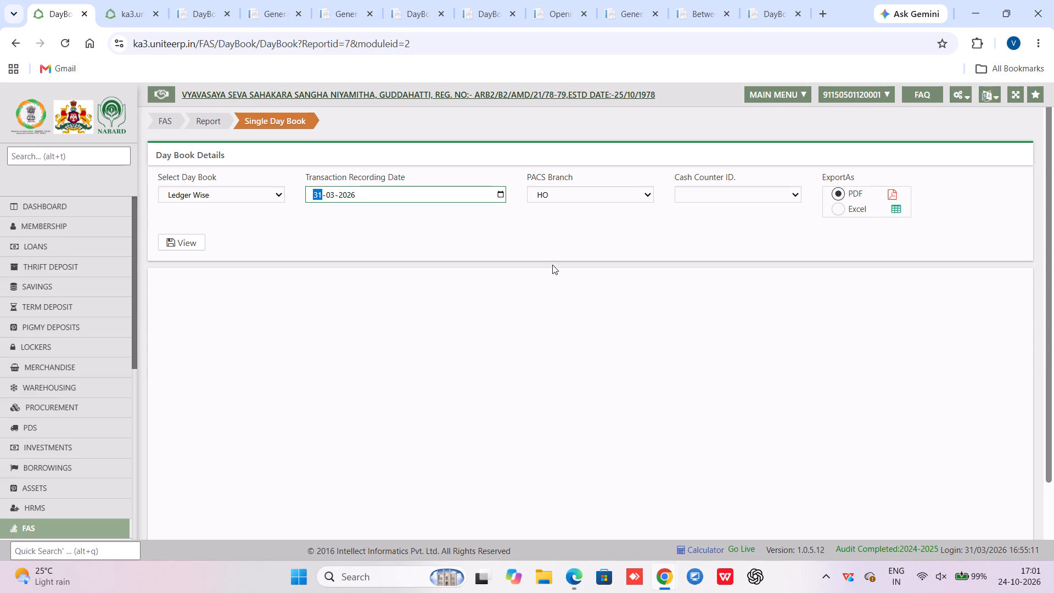
{"action": "left_click", "coordinate": [346, 195]}
{"action": "type", "text": "2025"}
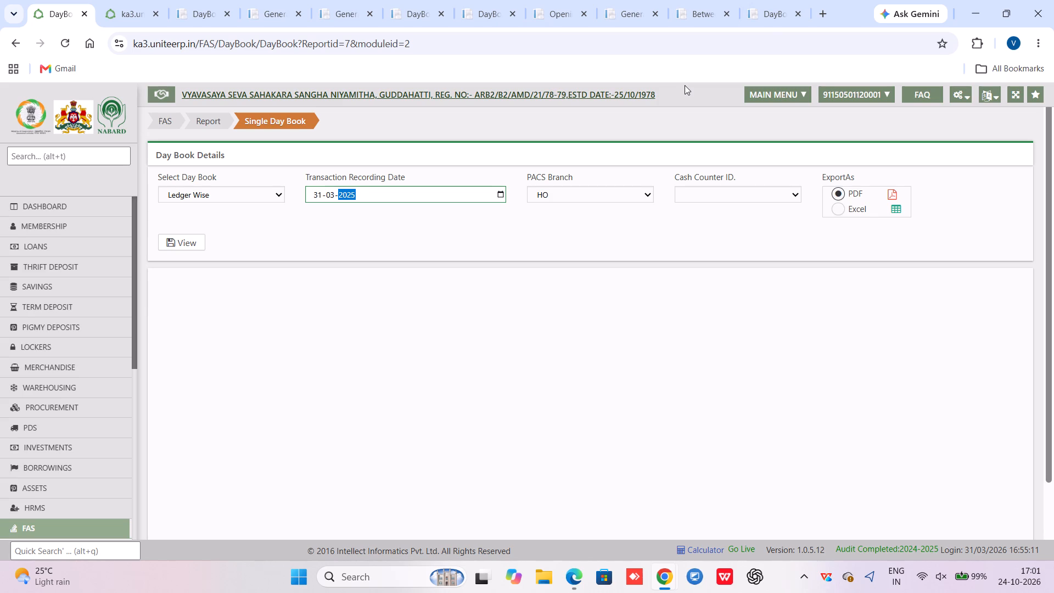
{"action": "left_click", "coordinate": [203, 200]}
{"action": "left_click", "coordinate": [208, 247]}
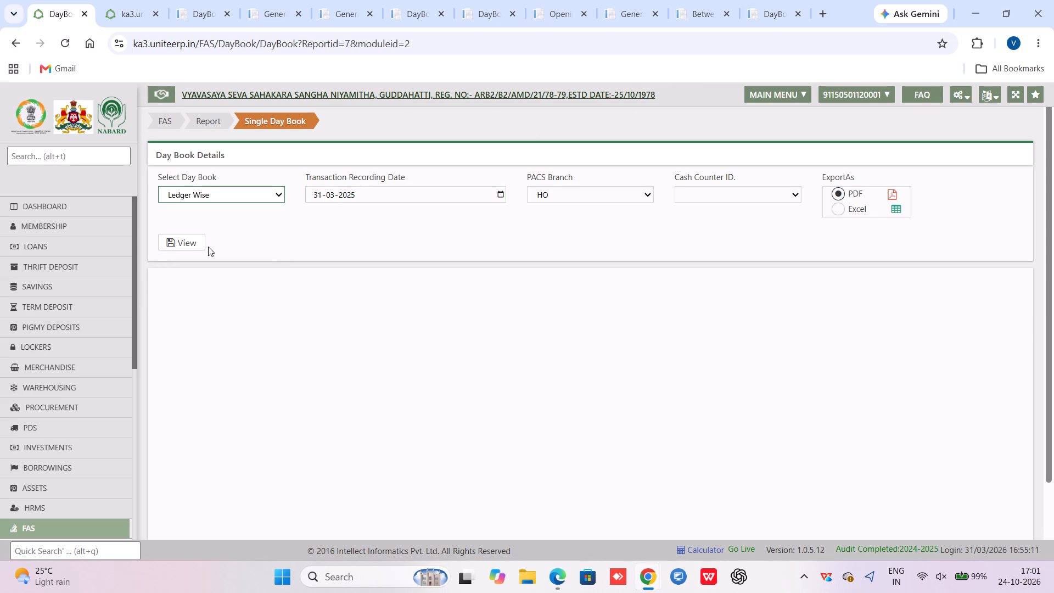
{"action": "left_click", "coordinate": [189, 249]}
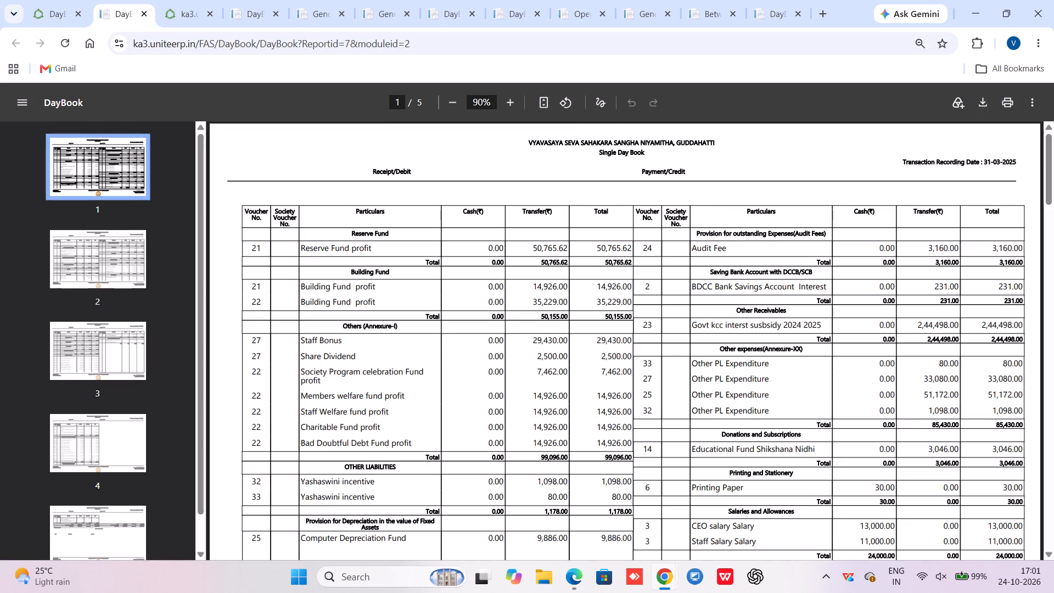
Examine the 31-03-2025 Single Day Book from the Reserve Fund profit entry through its last page for reserve fund deposit entries.
{"action": "left_click_drag", "start_coordinate": [596, 248], "coordinate": [627, 249]}
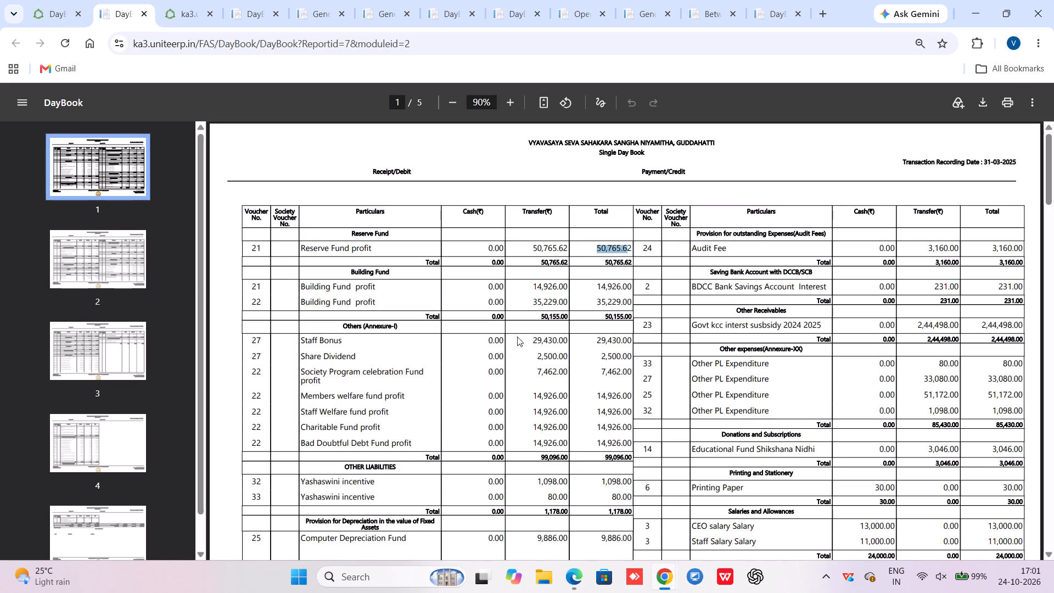
{"action": "scroll", "coordinate": [500, 412], "scroll_direction": "down", "scroll_amount": 7}
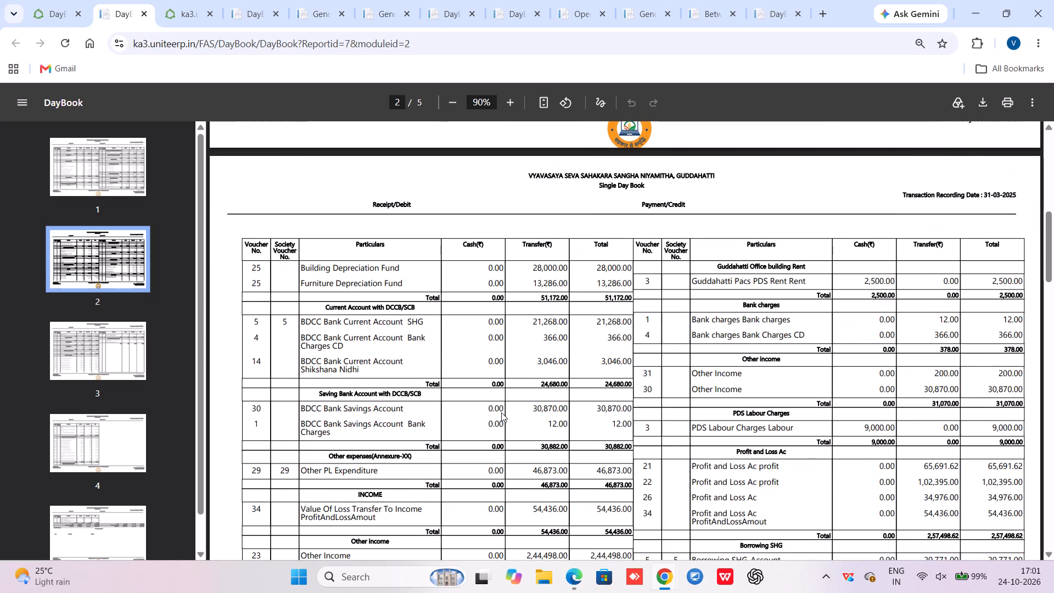
{"action": "scroll", "coordinate": [501, 412], "scroll_direction": "down", "scroll_amount": 1}
{"action": "scroll", "coordinate": [502, 412], "scroll_direction": "up", "scroll_amount": 1}
{"action": "scroll", "coordinate": [502, 412], "scroll_direction": "down", "scroll_amount": 2}
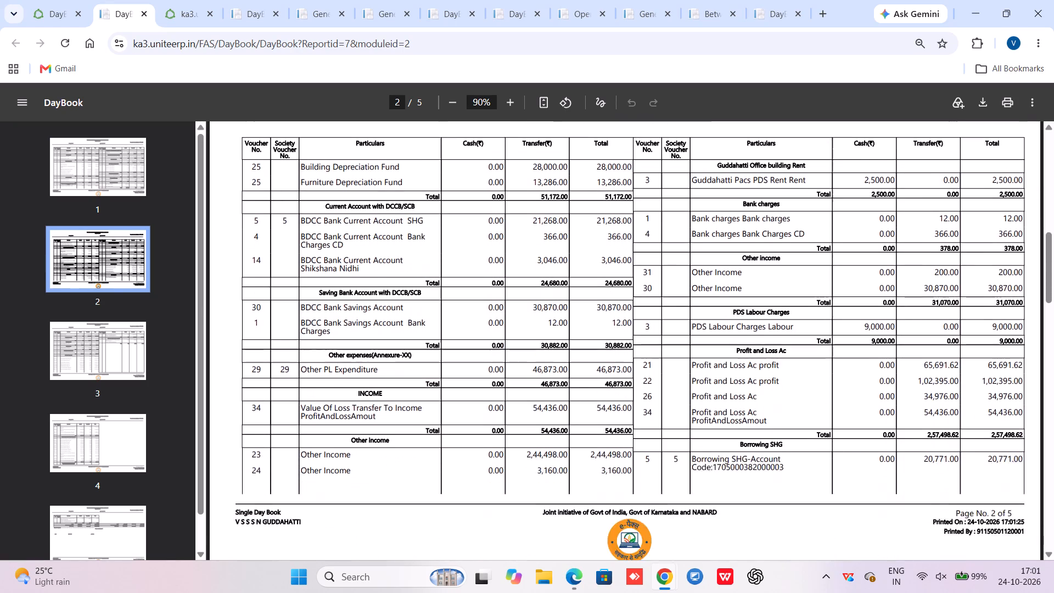
{"action": "scroll", "coordinate": [503, 412], "scroll_direction": "down", "scroll_amount": 4}
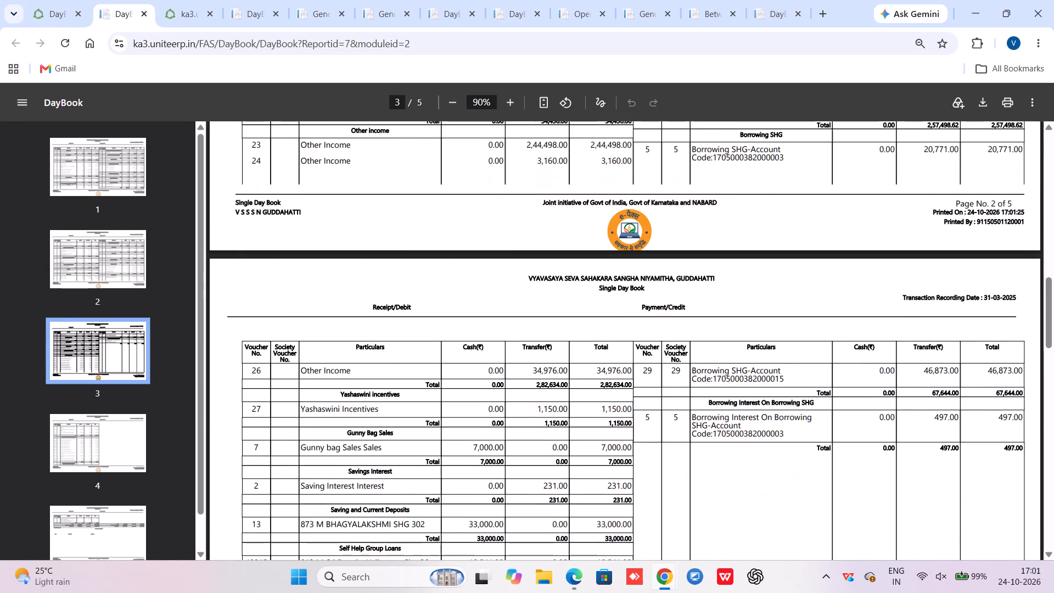
{"action": "scroll", "coordinate": [503, 411], "scroll_direction": "down", "scroll_amount": 2}
{"action": "scroll", "coordinate": [503, 411], "scroll_direction": "up", "scroll_amount": 1}
{"action": "scroll", "coordinate": [503, 411], "scroll_direction": "down", "scroll_amount": 5}
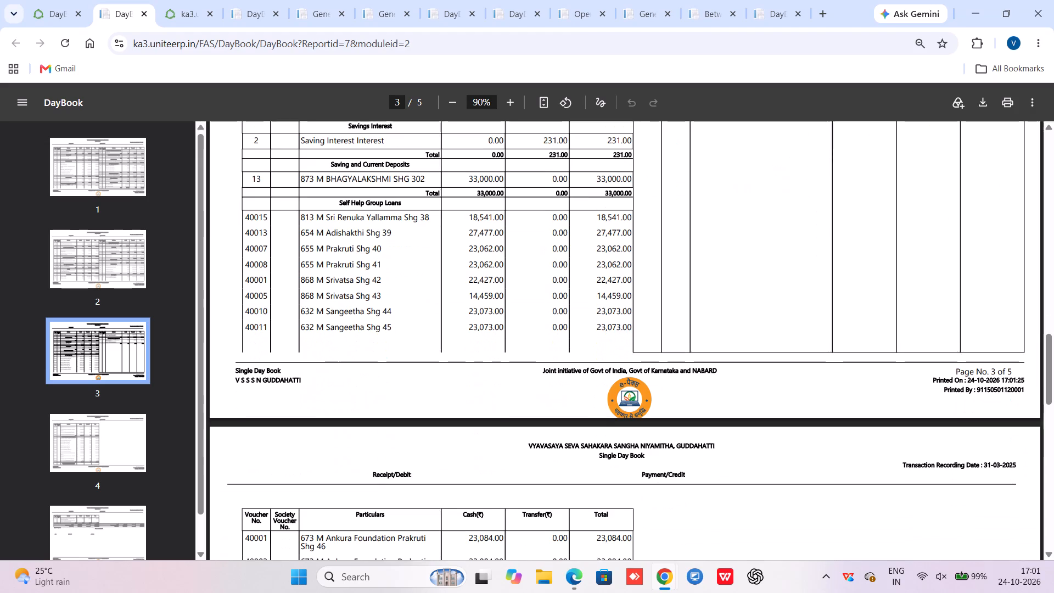
{"action": "scroll", "coordinate": [503, 411], "scroll_direction": "down", "scroll_amount": 4}
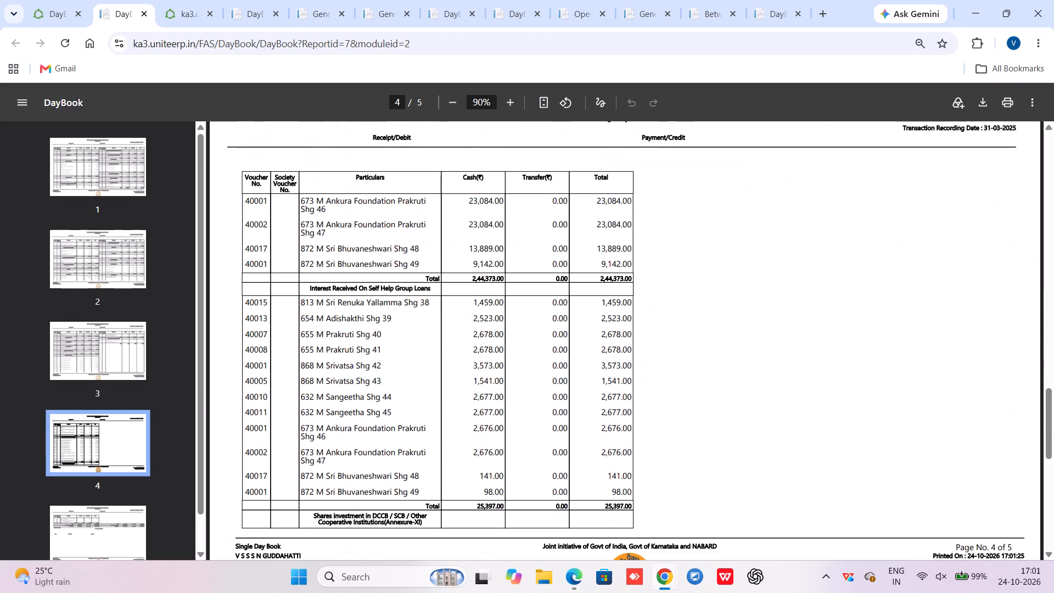
{"action": "scroll", "coordinate": [503, 411], "scroll_direction": "down", "scroll_amount": 3}
{"action": "scroll", "coordinate": [503, 411], "scroll_direction": "up", "scroll_amount": 1}
{"action": "scroll", "coordinate": [503, 411], "scroll_direction": "down", "scroll_amount": 2}
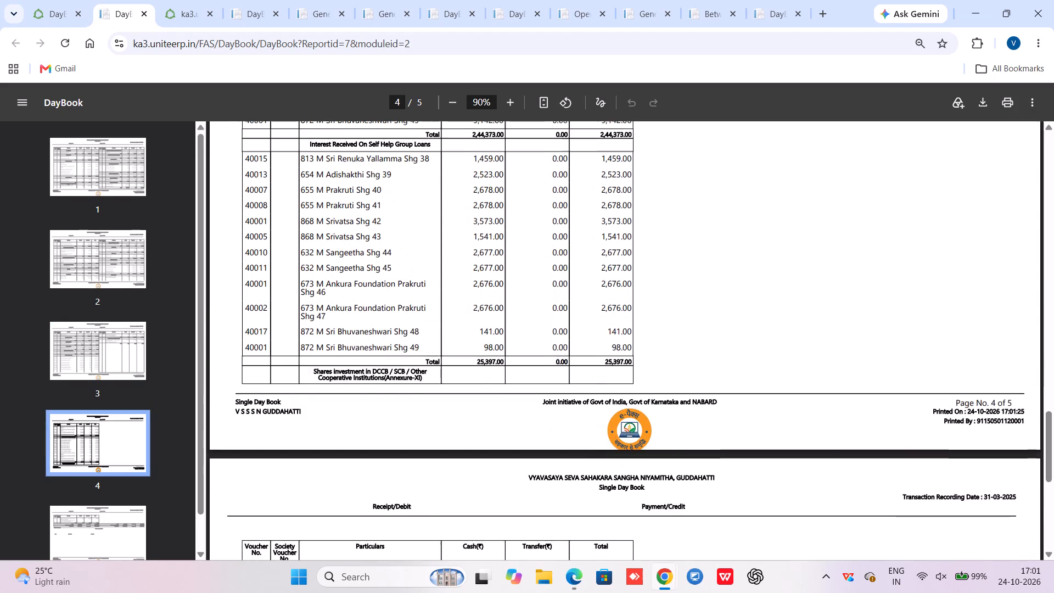
{"action": "scroll", "coordinate": [503, 411], "scroll_direction": "down", "scroll_amount": 4}
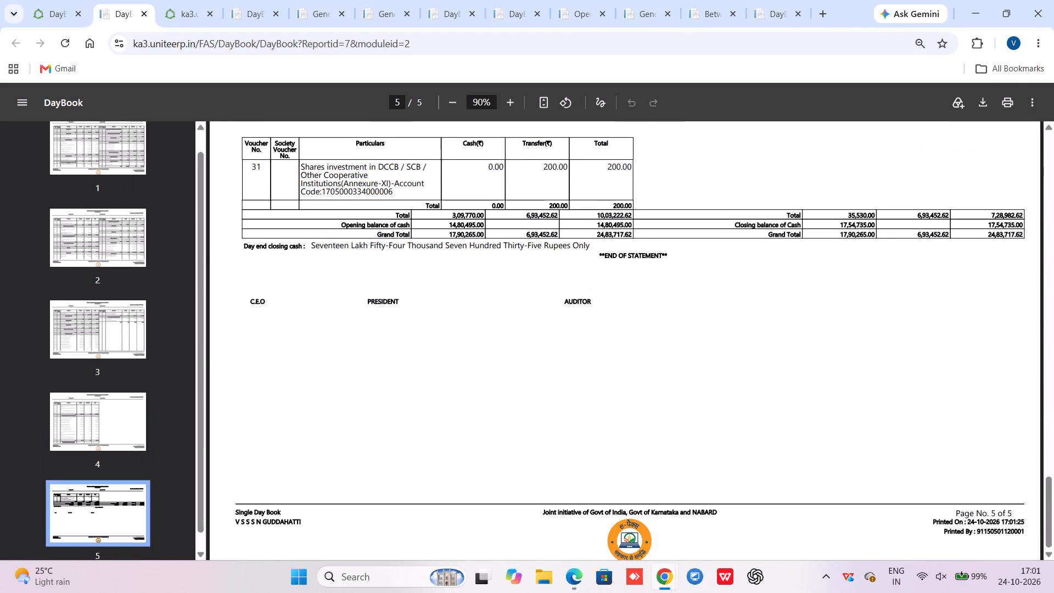
Recheck the 31-03-2025 Day Book's entries from the last page back to the bank account and income entries on page 2.
{"action": "scroll", "coordinate": [503, 411], "scroll_direction": "up", "scroll_amount": 6}
{"action": "scroll", "coordinate": [503, 410], "scroll_direction": "down", "scroll_amount": 2}
{"action": "scroll", "coordinate": [503, 410], "scroll_direction": "up", "scroll_amount": 4}
{"action": "scroll", "coordinate": [503, 410], "scroll_direction": "down", "scroll_amount": 1}
{"action": "scroll", "coordinate": [503, 410], "scroll_direction": "up", "scroll_amount": 1}
{"action": "scroll", "coordinate": [503, 410], "scroll_direction": "down", "scroll_amount": 1}
{"action": "scroll", "coordinate": [503, 410], "scroll_direction": "up", "scroll_amount": 3}
{"action": "scroll", "coordinate": [503, 410], "scroll_direction": "down", "scroll_amount": 1}
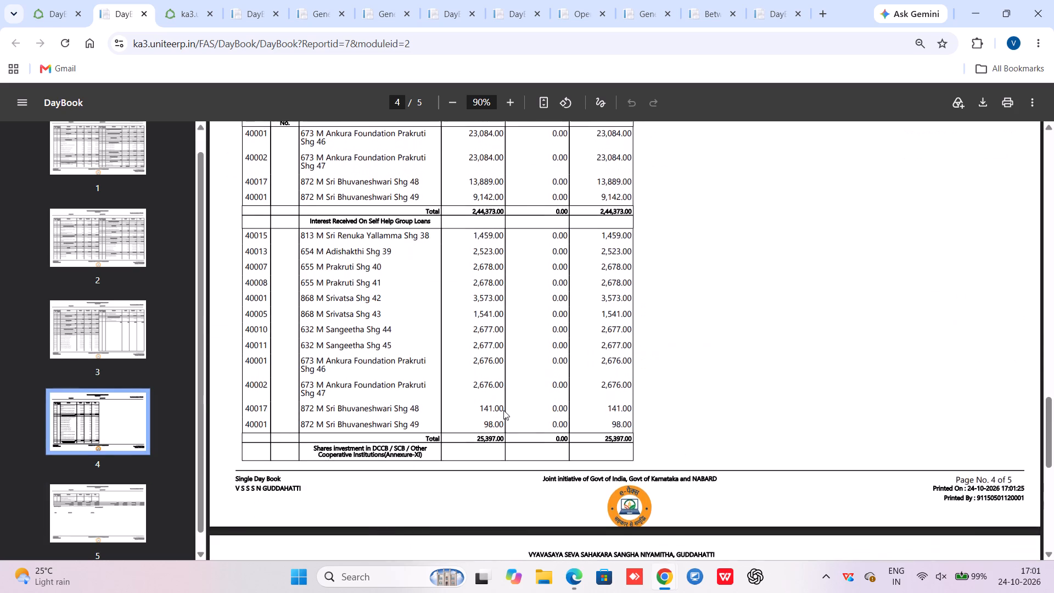
{"action": "scroll", "coordinate": [503, 410], "scroll_direction": "up", "scroll_amount": 3}
{"action": "scroll", "coordinate": [503, 410], "scroll_direction": "down", "scroll_amount": 2}
{"action": "scroll", "coordinate": [503, 410], "scroll_direction": "up", "scroll_amount": 3}
{"action": "scroll", "coordinate": [503, 410], "scroll_direction": "down", "scroll_amount": 1}
{"action": "scroll", "coordinate": [503, 410], "scroll_direction": "up", "scroll_amount": 5}
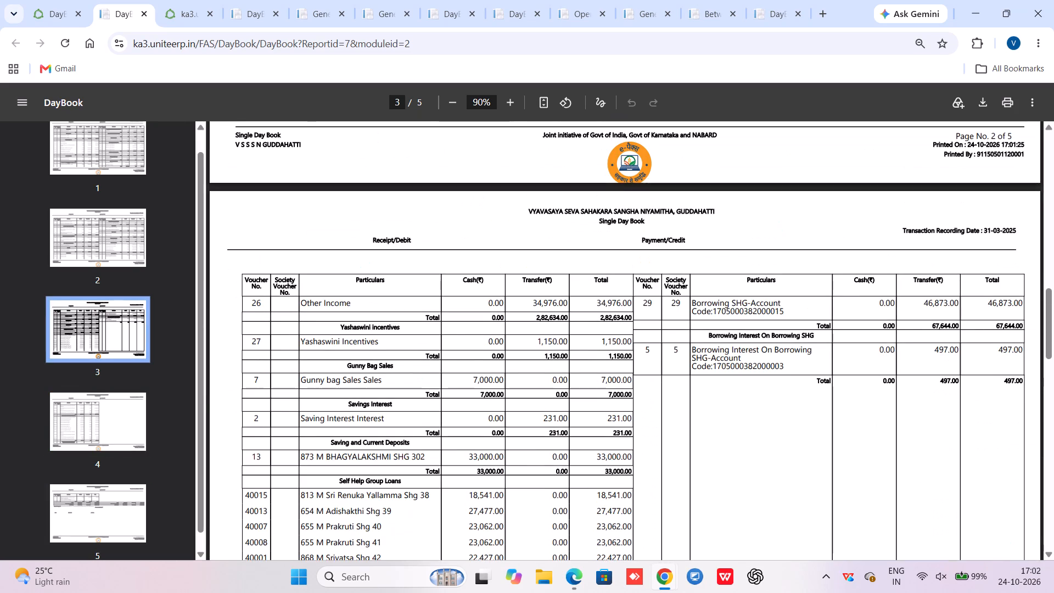
{"action": "scroll", "coordinate": [503, 410], "scroll_direction": "up", "scroll_amount": 1}
{"action": "scroll", "coordinate": [503, 410], "scroll_direction": "down", "scroll_amount": 2}
{"action": "scroll", "coordinate": [503, 410], "scroll_direction": "up", "scroll_amount": 3}
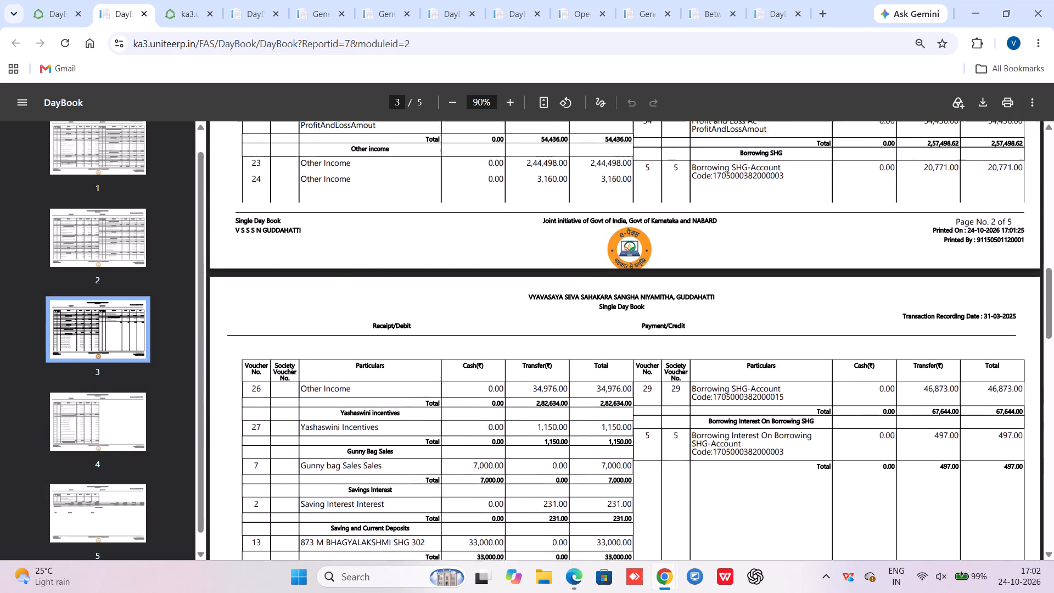
{"action": "scroll", "coordinate": [503, 410], "scroll_direction": "down", "scroll_amount": 1}
{"action": "scroll", "coordinate": [503, 410], "scroll_direction": "up", "scroll_amount": 1}
{"action": "scroll", "coordinate": [503, 410], "scroll_direction": "down", "scroll_amount": 1}
{"action": "scroll", "coordinate": [503, 410], "scroll_direction": "up", "scroll_amount": 2}
{"action": "scroll", "coordinate": [503, 410], "scroll_direction": "down", "scroll_amount": 3}
{"action": "scroll", "coordinate": [503, 410], "scroll_direction": "up", "scroll_amount": 2}
{"action": "scroll", "coordinate": [503, 410], "scroll_direction": "down", "scroll_amount": 1}
{"action": "scroll", "coordinate": [503, 410], "scroll_direction": "up", "scroll_amount": 6}
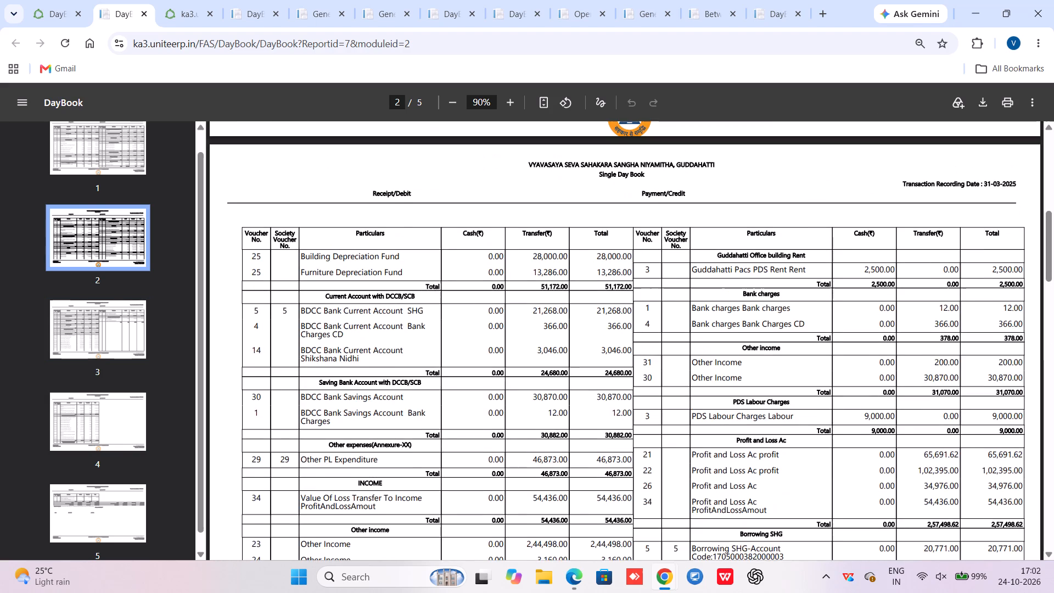
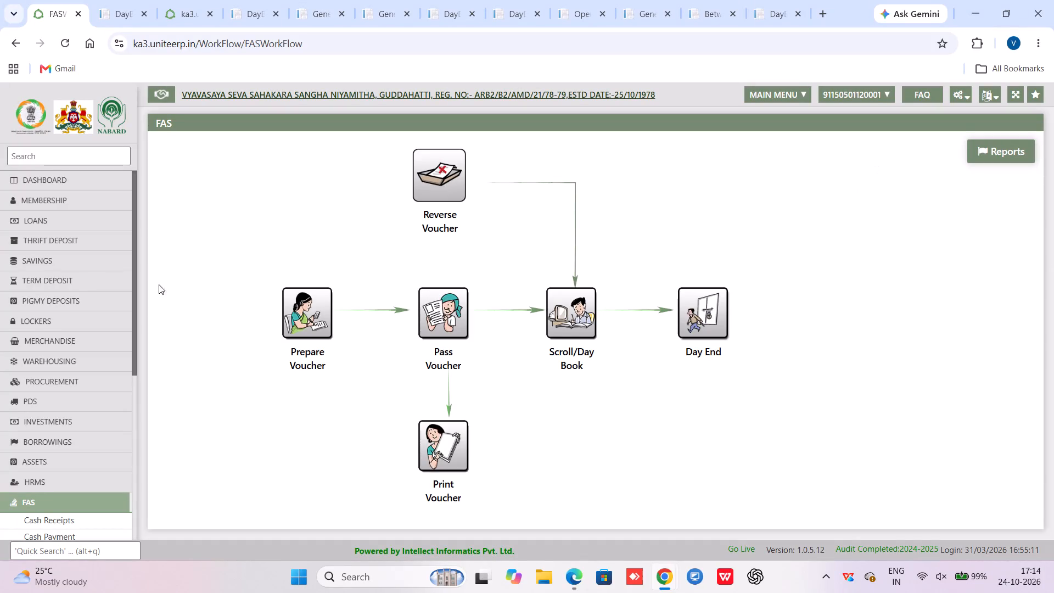
From the FAS reports, generate the head-wise General Ledger for BDCC Bank Current Account, HO branch, from 01-04-2025 to 03-04-2025.
{"action": "left_click", "coordinate": [999, 157]}
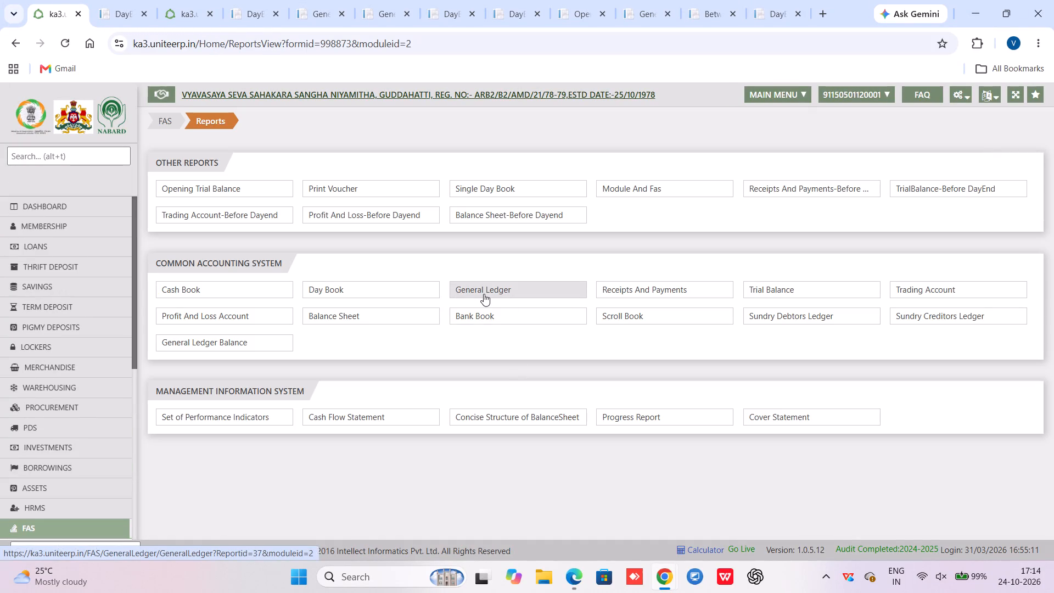
{"action": "left_click", "coordinate": [484, 294]}
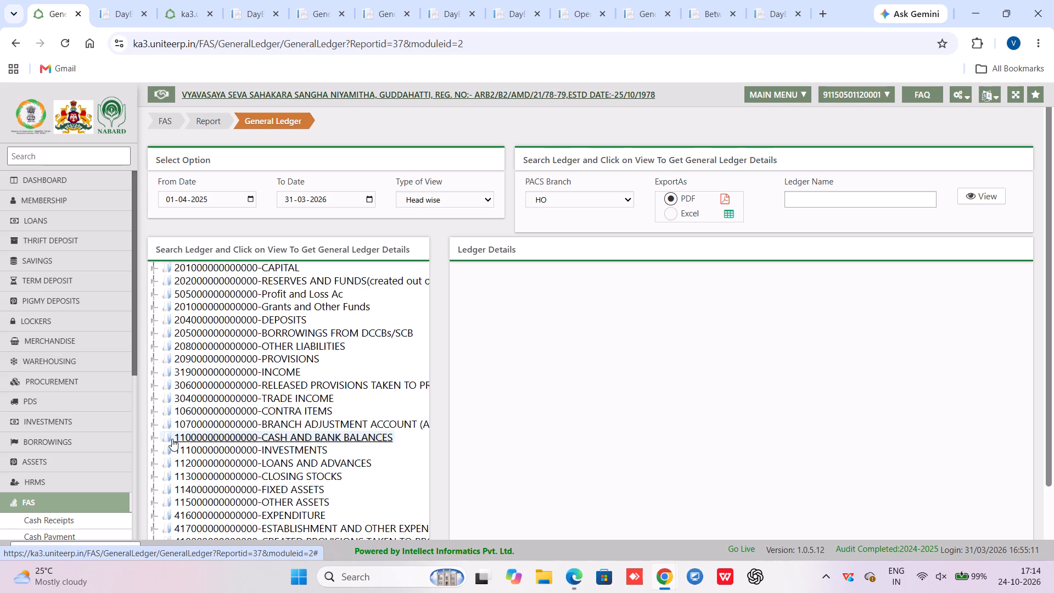
{"action": "left_click", "coordinate": [152, 440]}
{"action": "scroll", "coordinate": [254, 443], "scroll_direction": "down", "scroll_amount": 1}
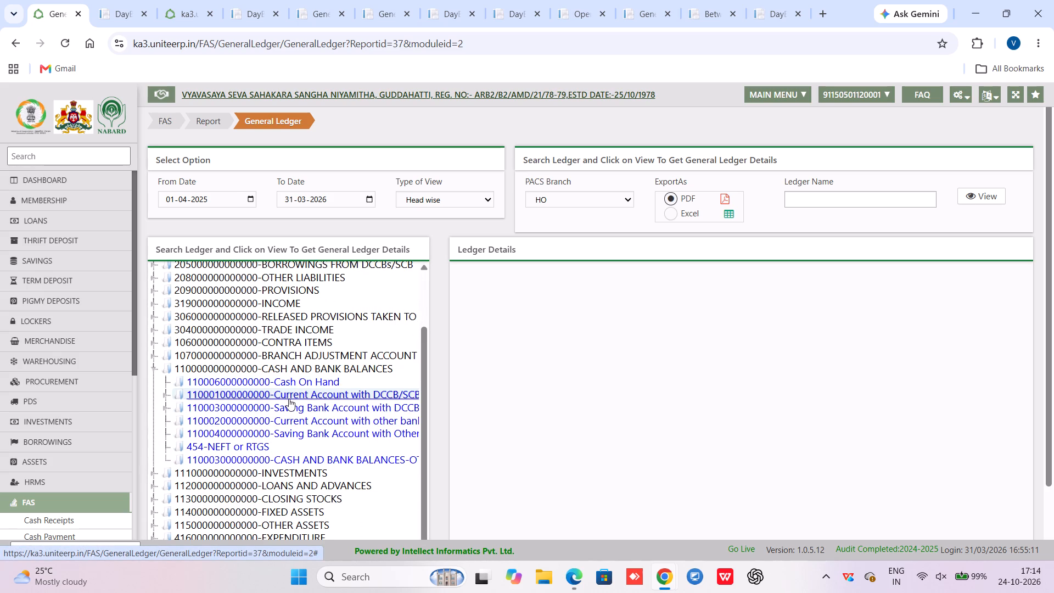
{"action": "left_click", "coordinate": [270, 395]}
{"action": "left_click", "coordinate": [166, 396]}
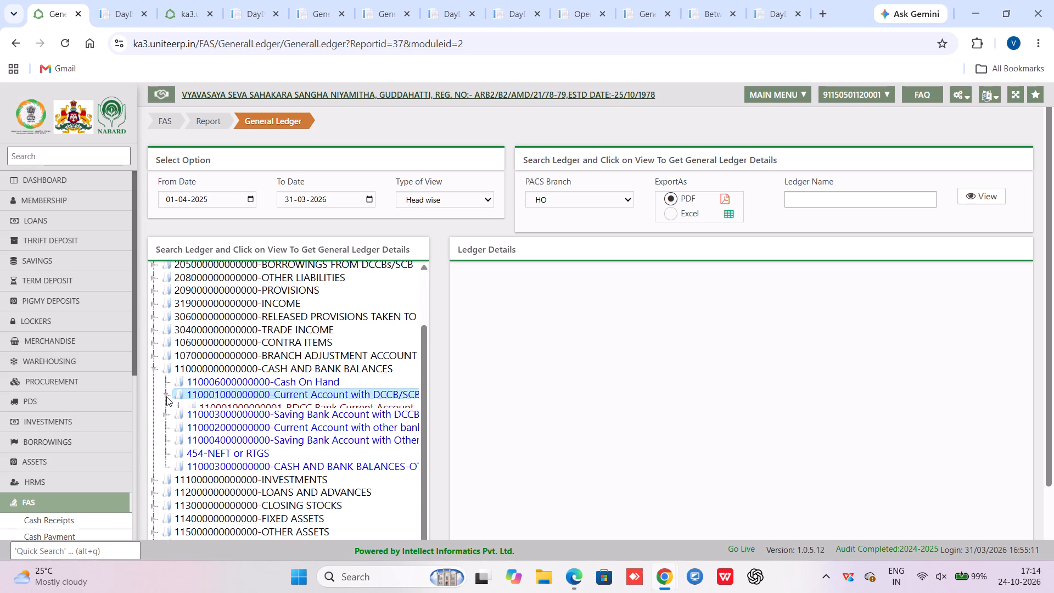
{"action": "left_click", "coordinate": [268, 406]}
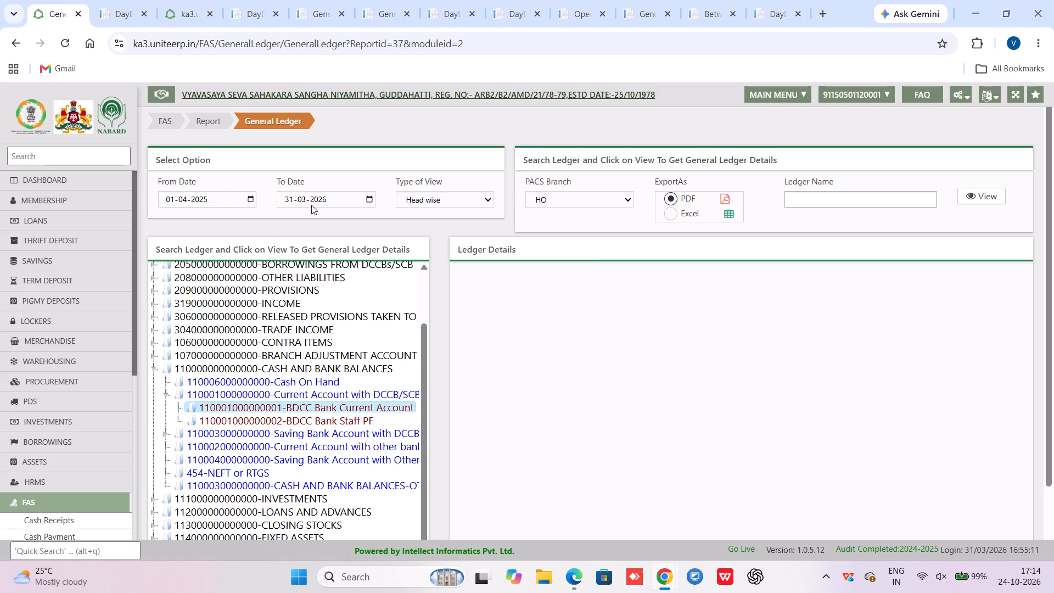
{"action": "left_click", "coordinate": [289, 200]}
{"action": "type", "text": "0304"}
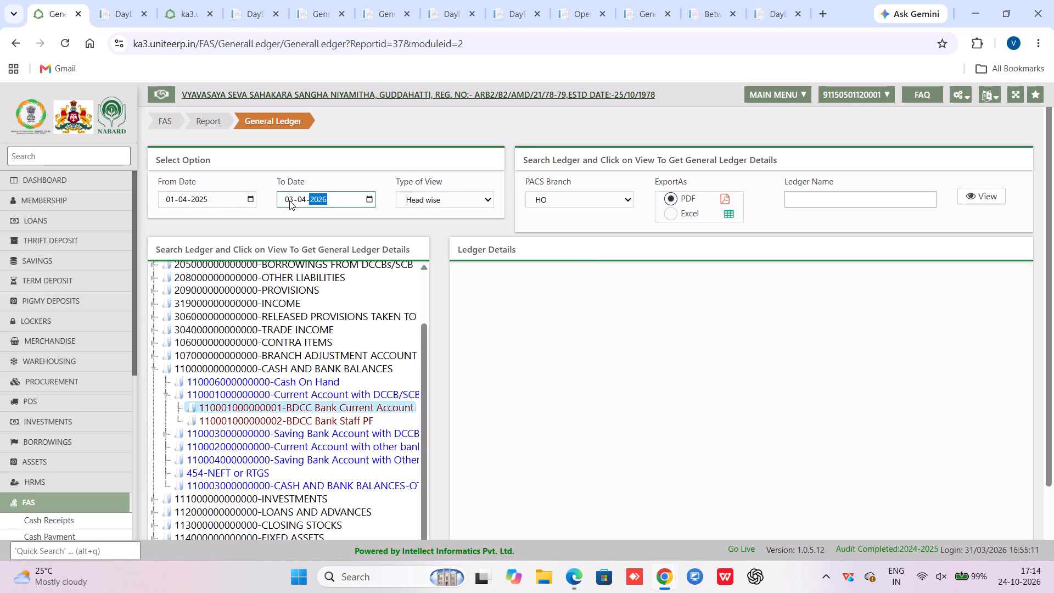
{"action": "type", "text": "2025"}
{"action": "left_click", "coordinate": [977, 192]}
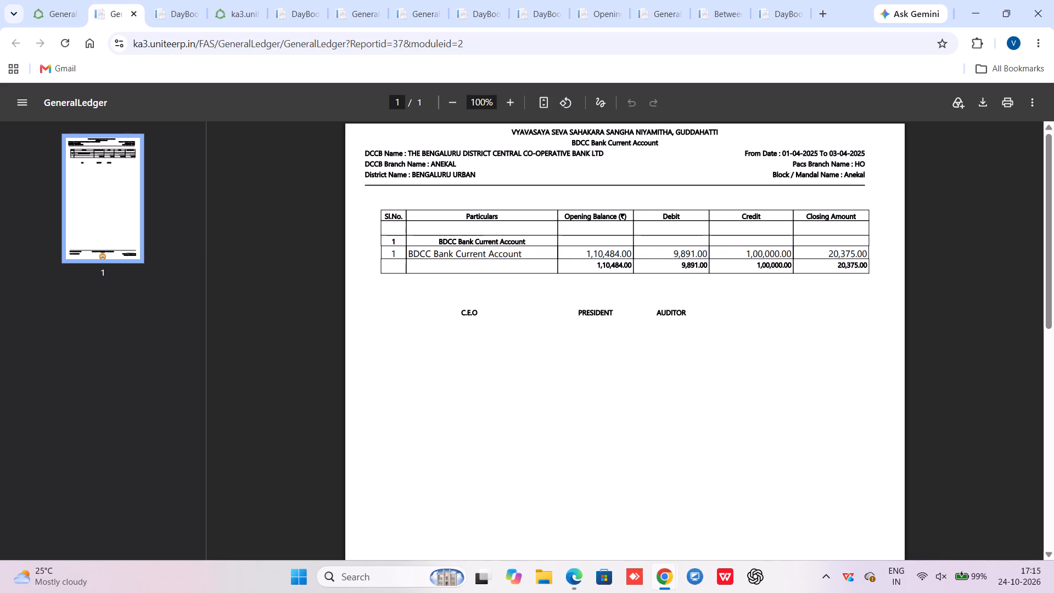
Compare the BDCC Bank Current Account opening balance in the 01-04-2025 Opening Trial Balance with the newly generated General Ledger.
{"action": "left_click", "coordinate": [344, 3]}
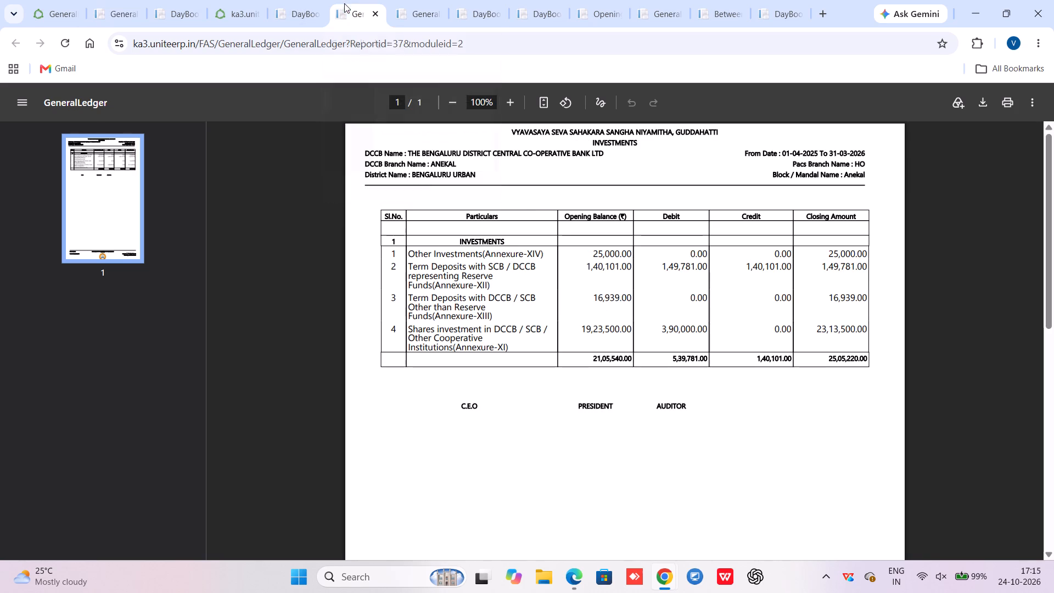
{"action": "left_click", "coordinate": [449, 0]}
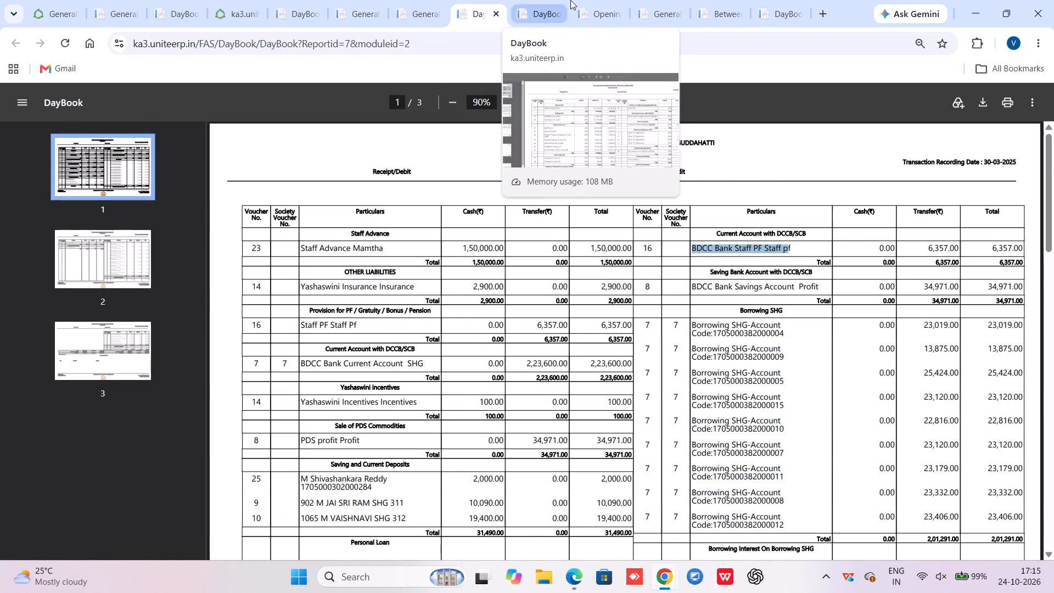
{"action": "left_click", "coordinate": [581, 0]}
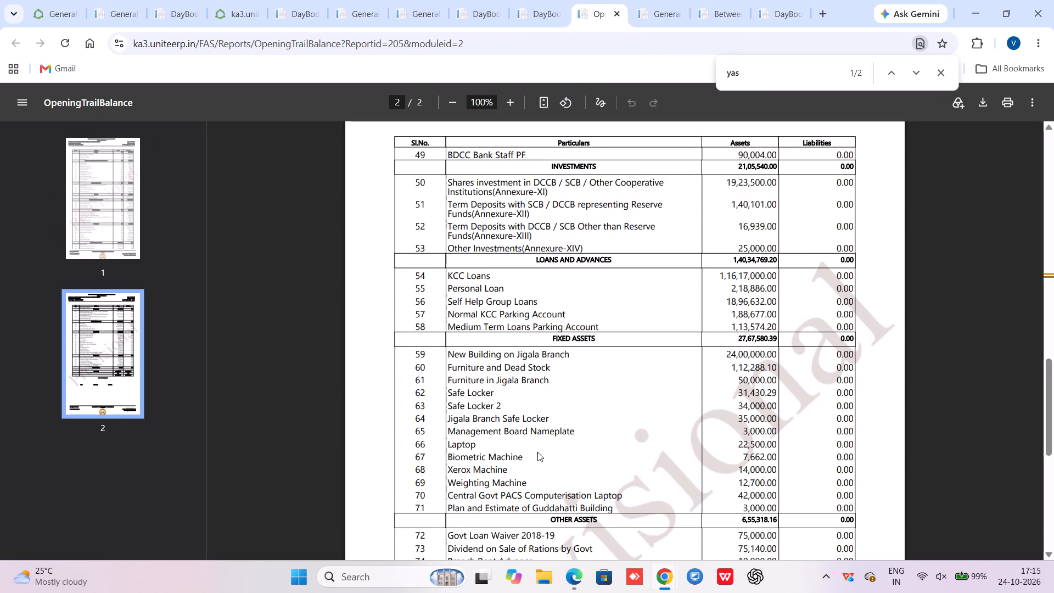
{"action": "scroll", "coordinate": [517, 370], "scroll_direction": "down", "scroll_amount": 1}
{"action": "scroll", "coordinate": [517, 370], "scroll_direction": "up", "scroll_amount": 3}
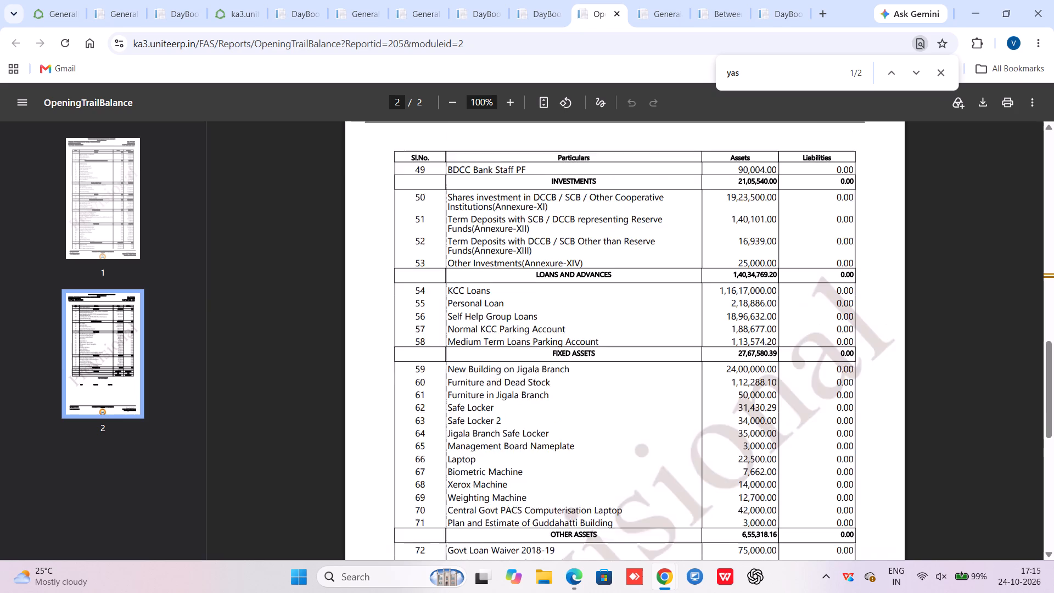
{"action": "scroll", "coordinate": [517, 370], "scroll_direction": "up", "scroll_amount": 2}
{"action": "scroll", "coordinate": [517, 370], "scroll_direction": "down", "scroll_amount": 1}
{"action": "scroll", "coordinate": [517, 370], "scroll_direction": "up", "scroll_amount": 1}
{"action": "scroll", "coordinate": [517, 370], "scroll_direction": "down", "scroll_amount": 1}
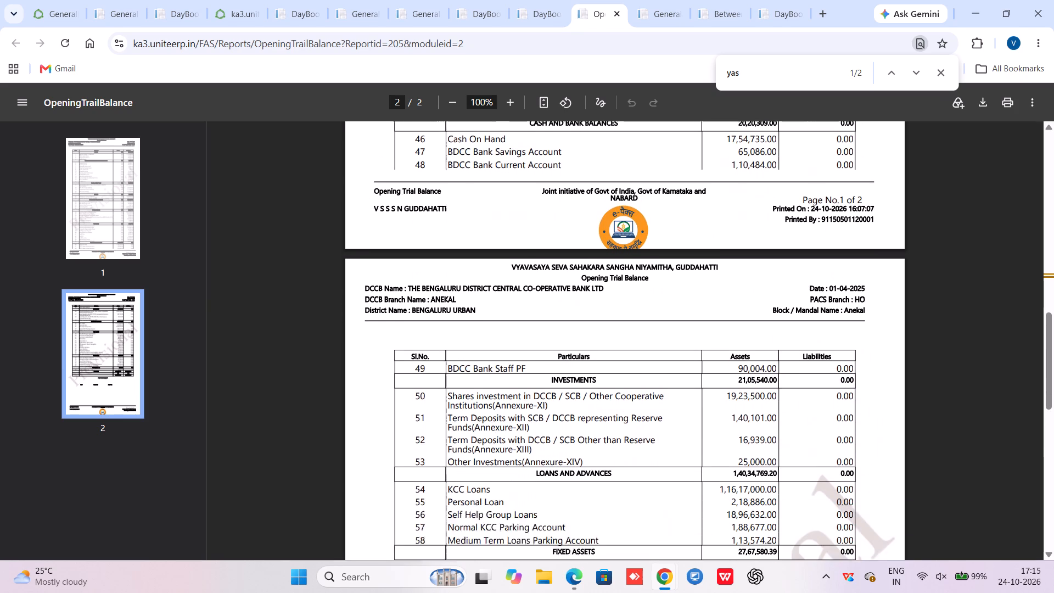
{"action": "scroll", "coordinate": [517, 370], "scroll_direction": "up", "scroll_amount": 1}
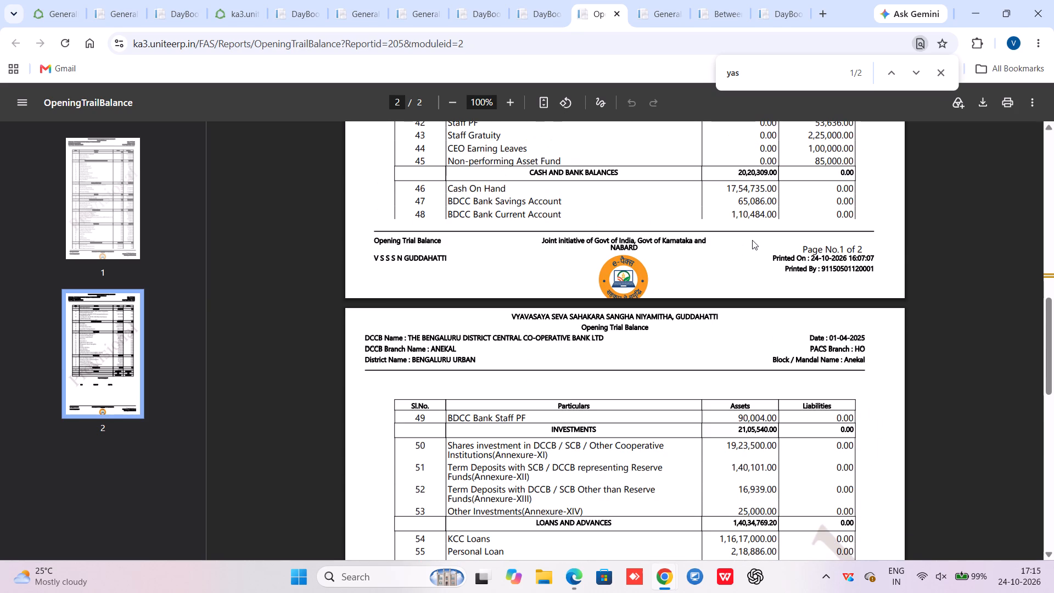
{"action": "left_click", "coordinate": [735, 211]}
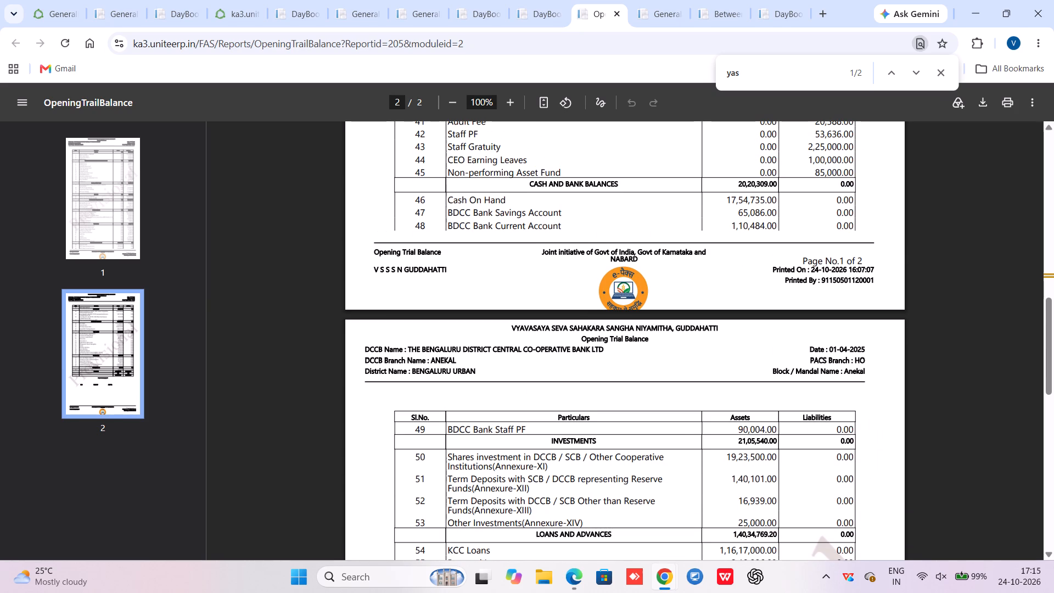
{"action": "left_click_drag", "start_coordinate": [731, 226], "coordinate": [811, 221]}
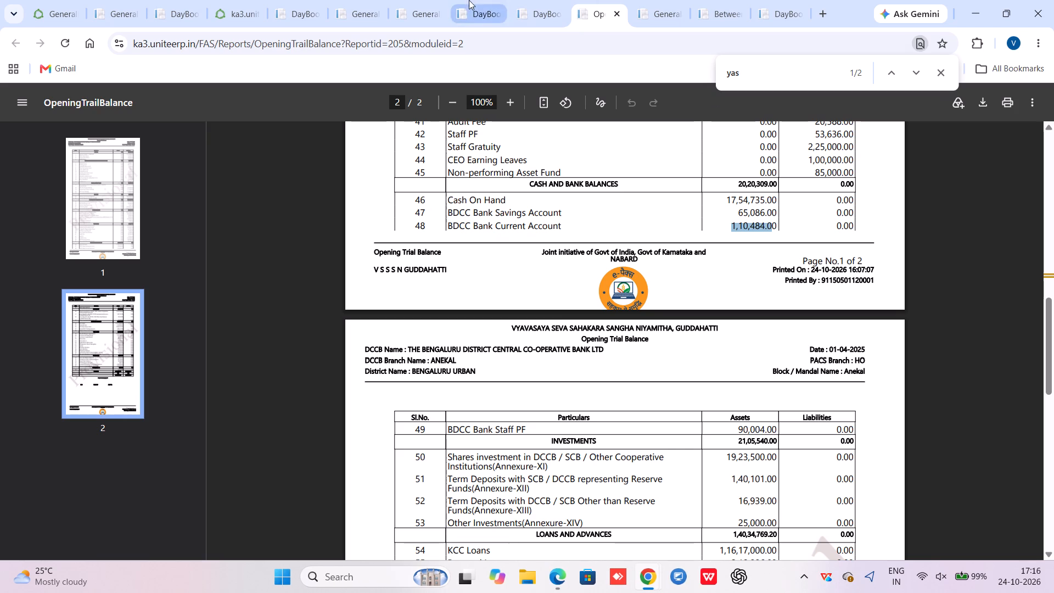
{"action": "left_click", "coordinate": [125, 0]}
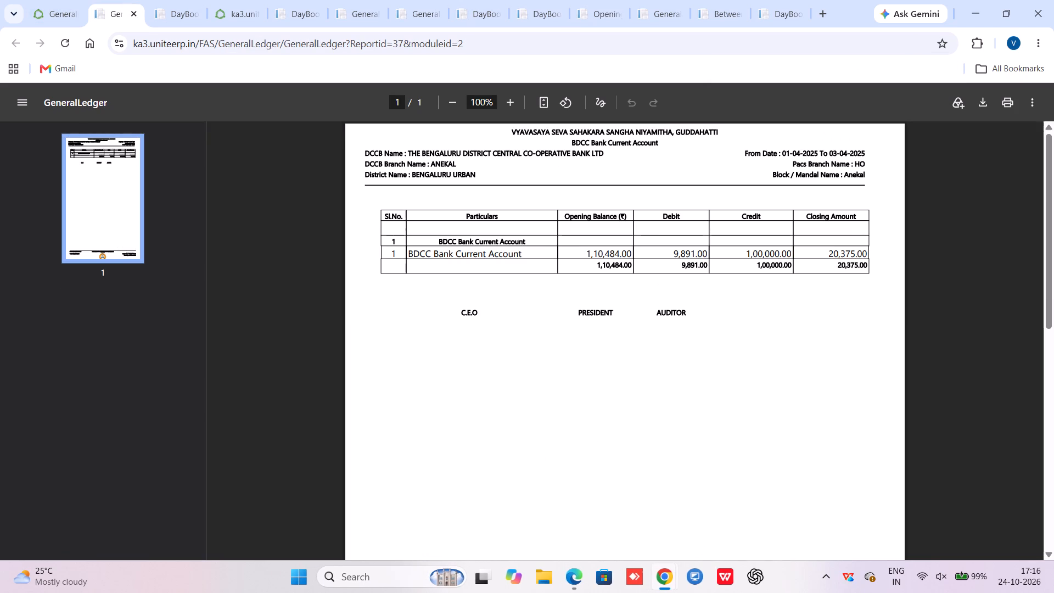
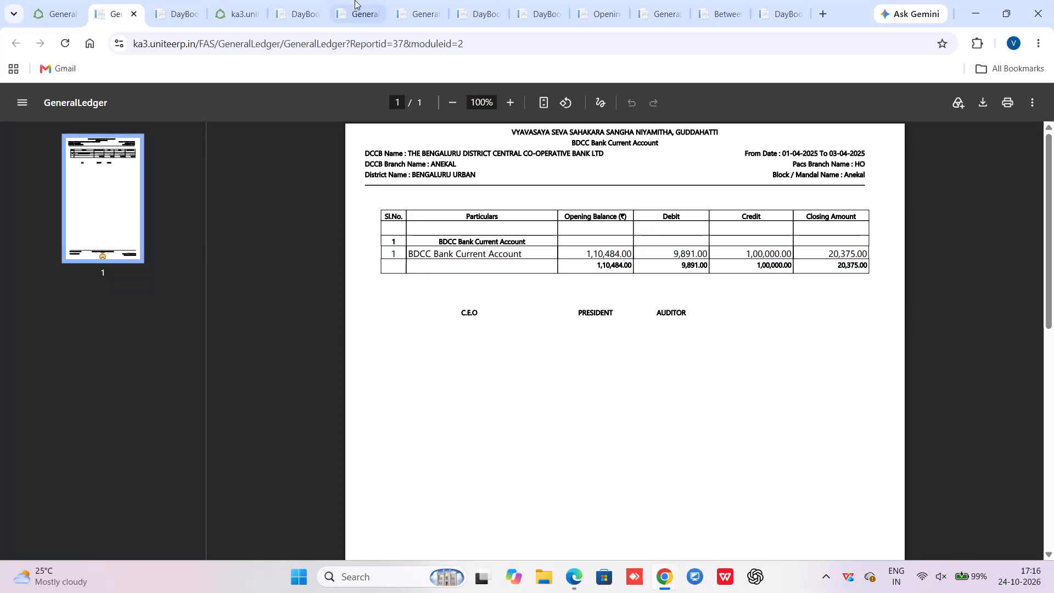
Generate the day-wise General Ledger for Term Deposits with DCCB / SCB Other than Reserve Funds (Annexure-XIII) under Investments.
{"action": "left_click", "coordinate": [54, 0]}
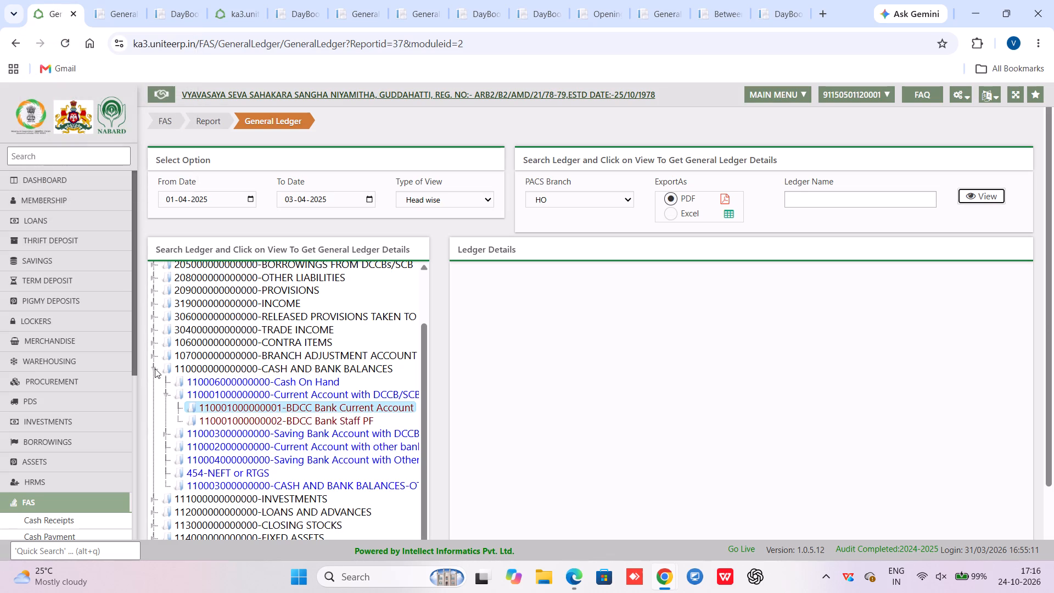
{"action": "left_click", "coordinate": [155, 368]}
{"action": "scroll", "coordinate": [228, 424], "scroll_direction": "down", "scroll_amount": 2}
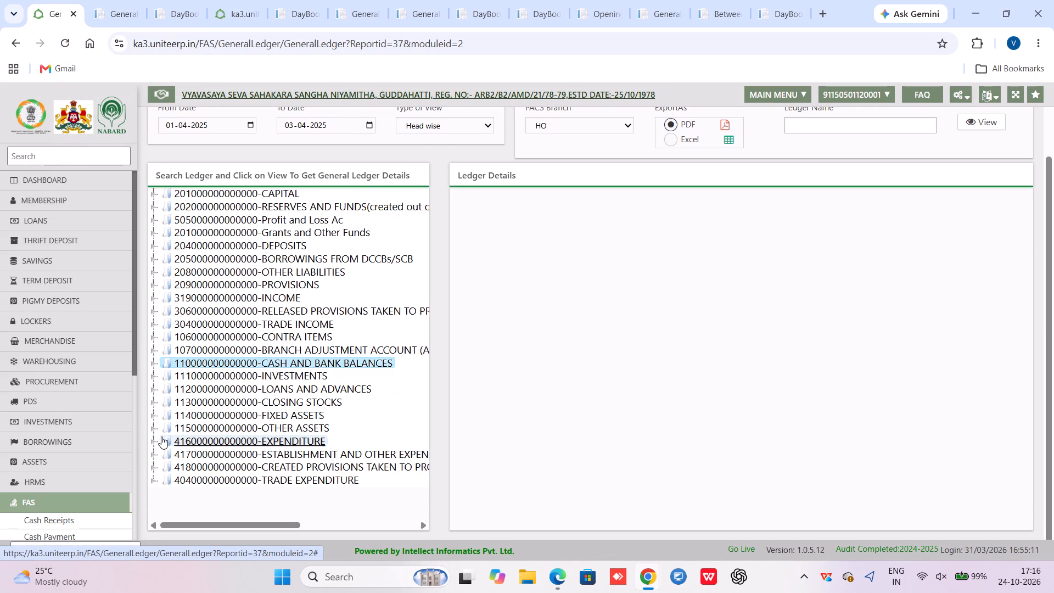
{"action": "scroll", "coordinate": [160, 389], "scroll_direction": "down", "scroll_amount": 1}
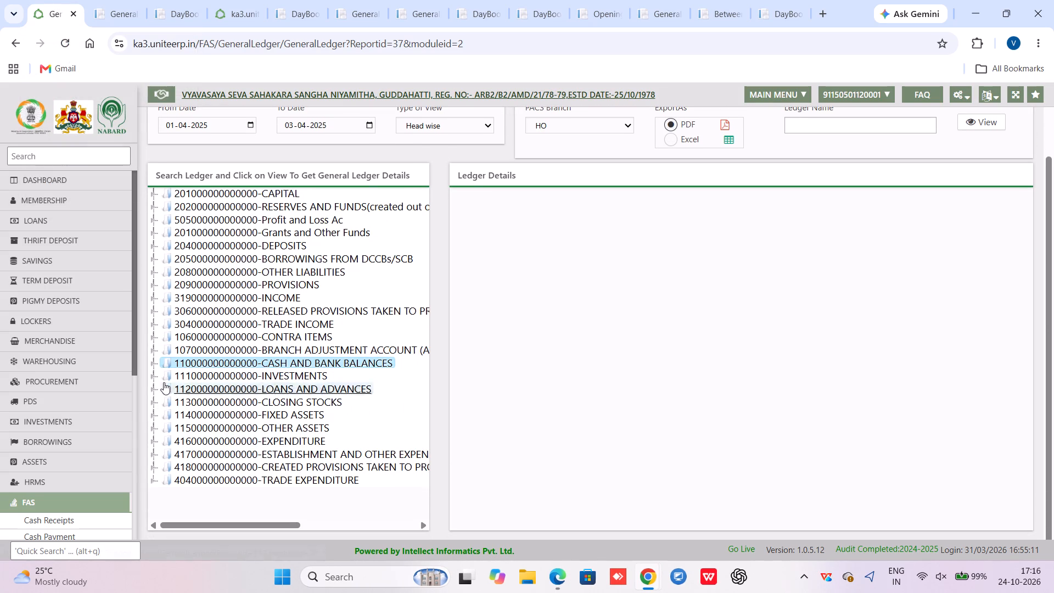
{"action": "left_click", "coordinate": [152, 378]}
{"action": "scroll", "coordinate": [291, 443], "scroll_direction": "down", "scroll_amount": 7}
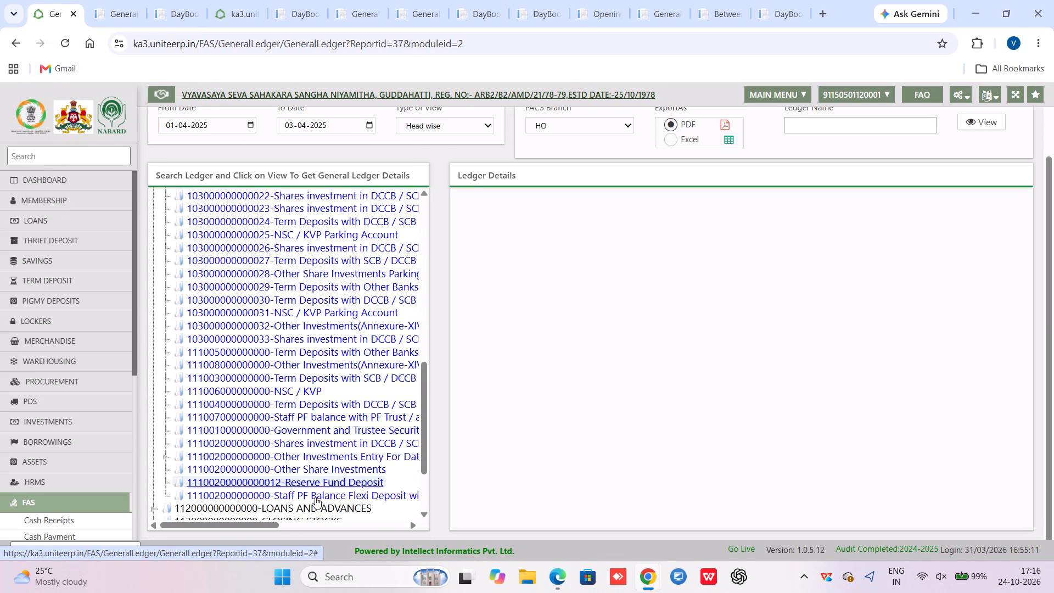
{"action": "left_click", "coordinate": [278, 447]}
{"action": "left_click_drag", "start_coordinate": [239, 523], "coordinate": [307, 528]}
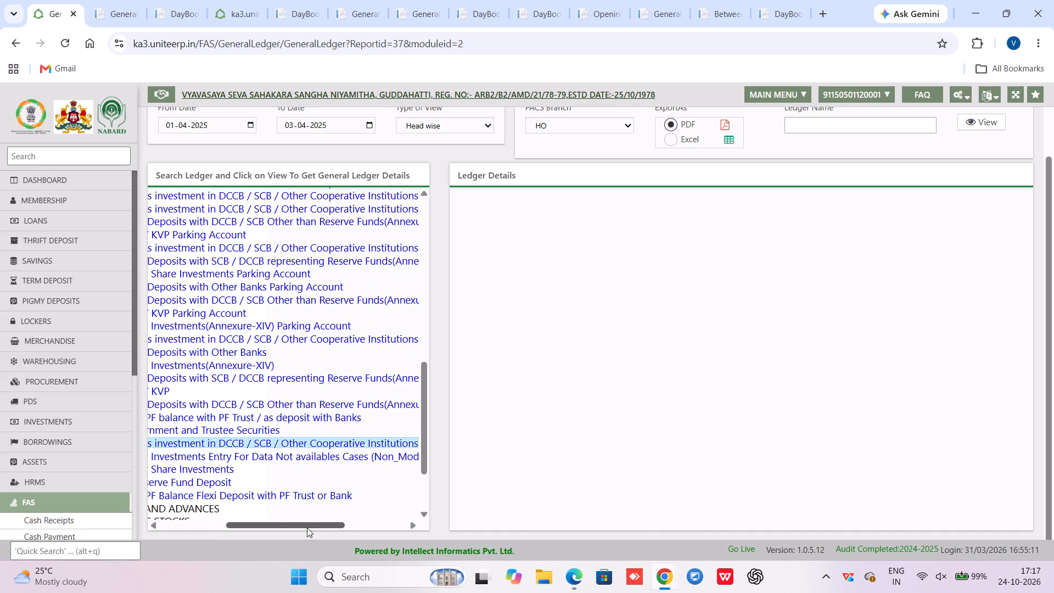
{"action": "left_click_drag", "start_coordinate": [307, 528], "coordinate": [229, 528]}
{"action": "left_click", "coordinate": [303, 413]}
{"action": "left_click", "coordinate": [309, 399]}
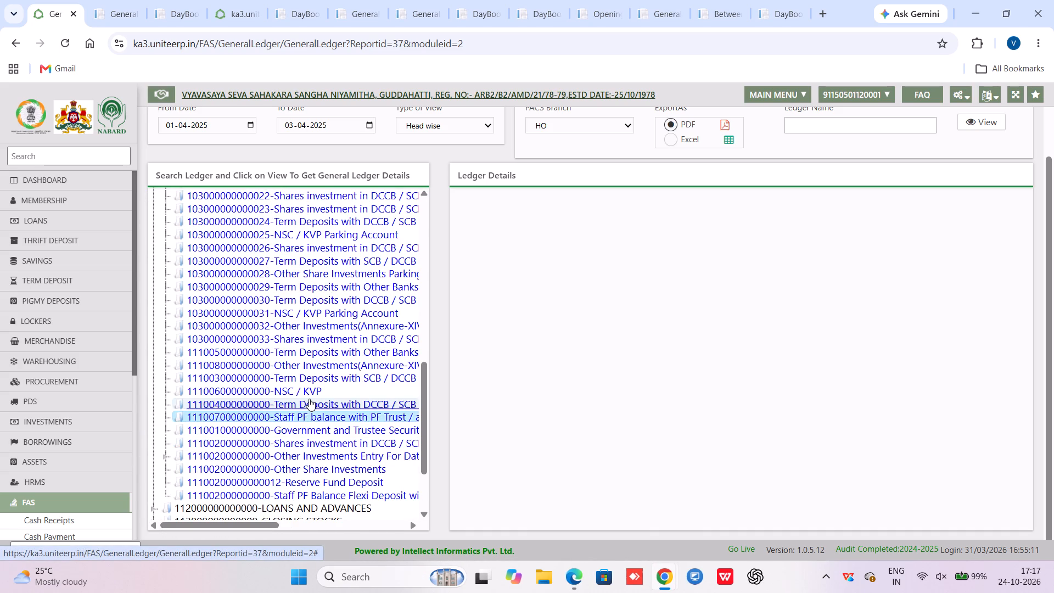
{"action": "left_click_drag", "start_coordinate": [243, 522], "coordinate": [306, 532]}
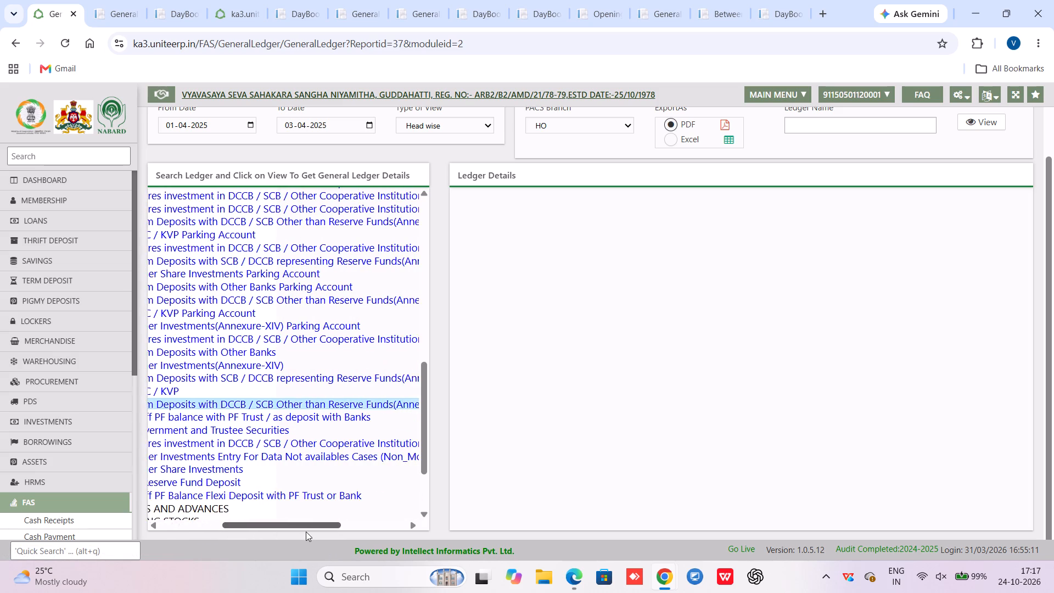
{"action": "left_click_drag", "start_coordinate": [306, 532], "coordinate": [227, 518]}
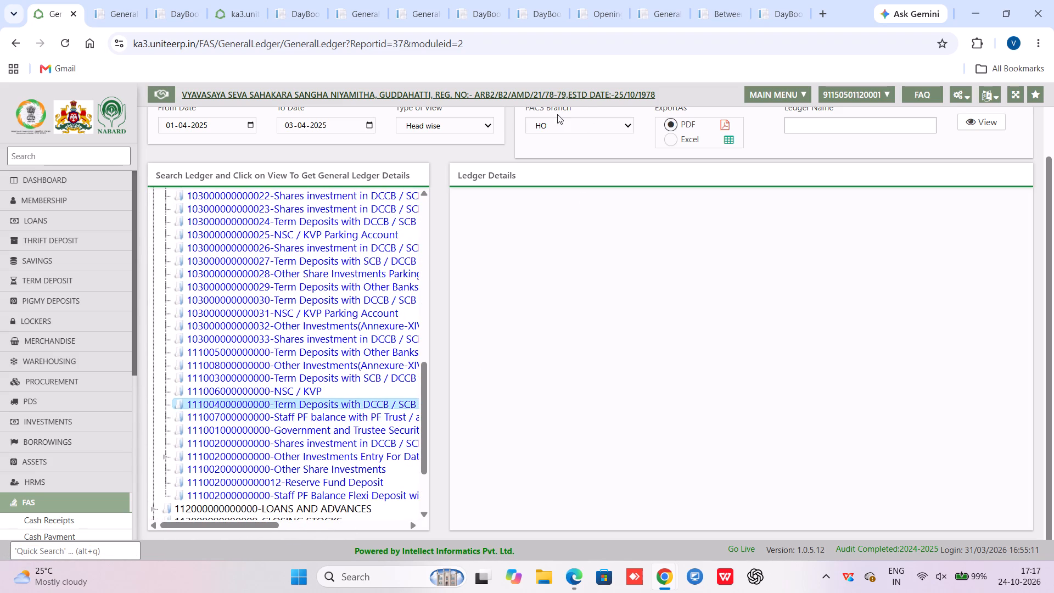
{"action": "left_click", "coordinate": [452, 124]}
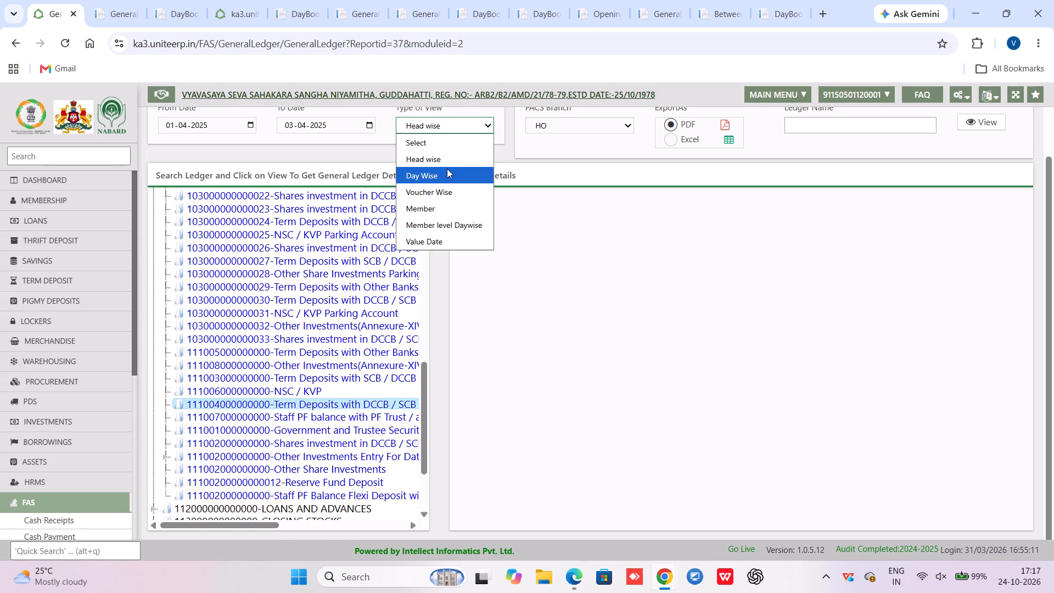
{"action": "left_click", "coordinate": [447, 169]}
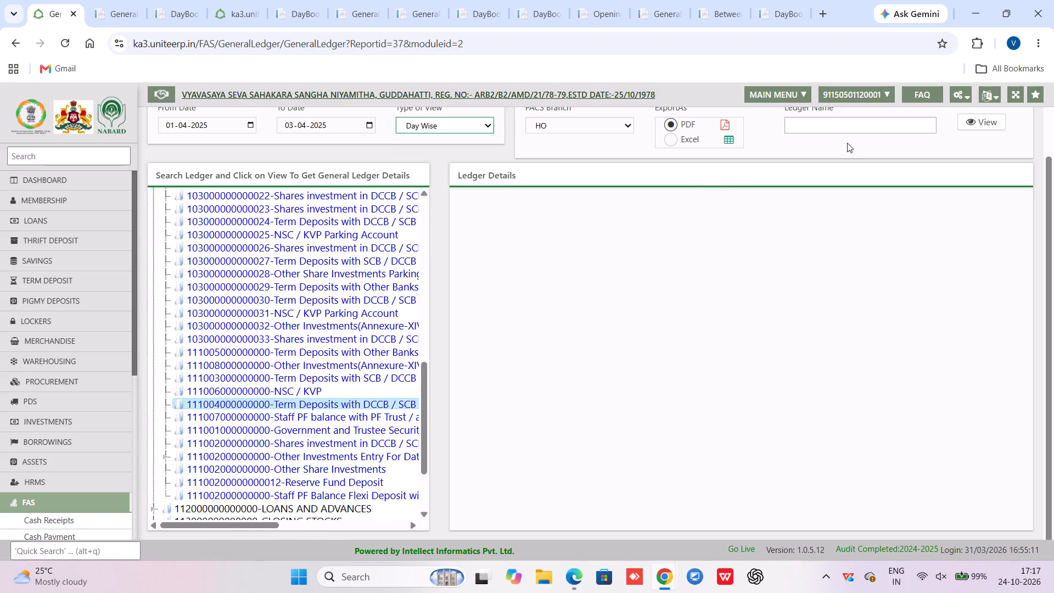
{"action": "left_click", "coordinate": [988, 118]}
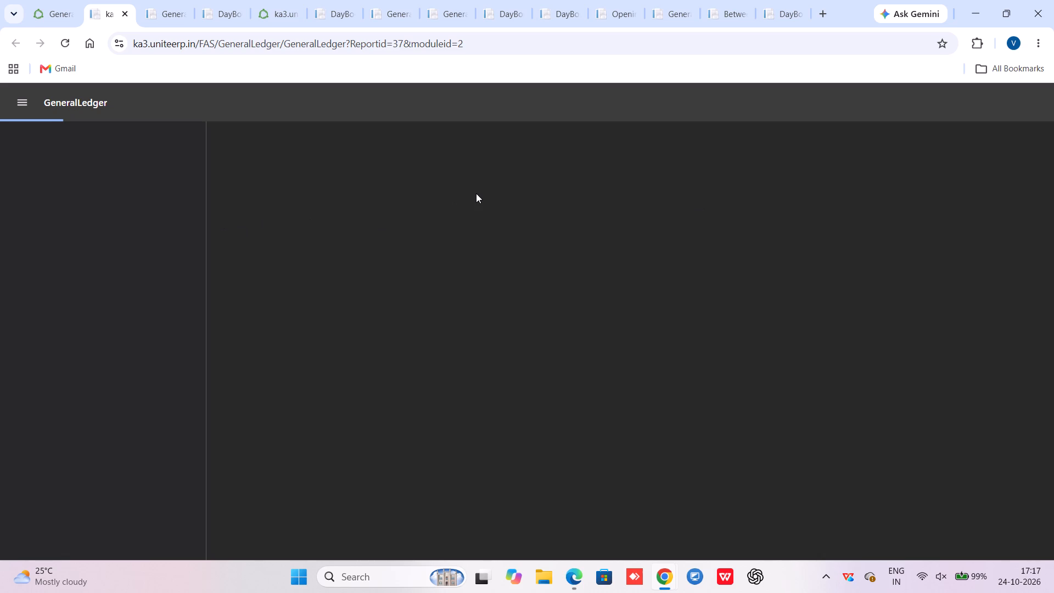
{"action": "left_click", "coordinate": [65, 42]}
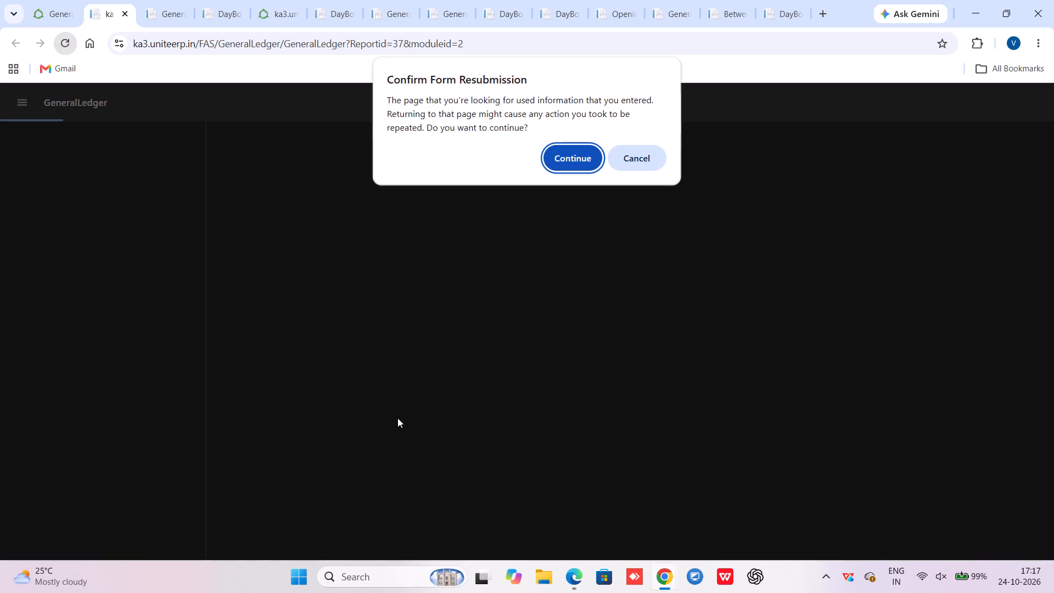
{"action": "left_click", "coordinate": [562, 154]}
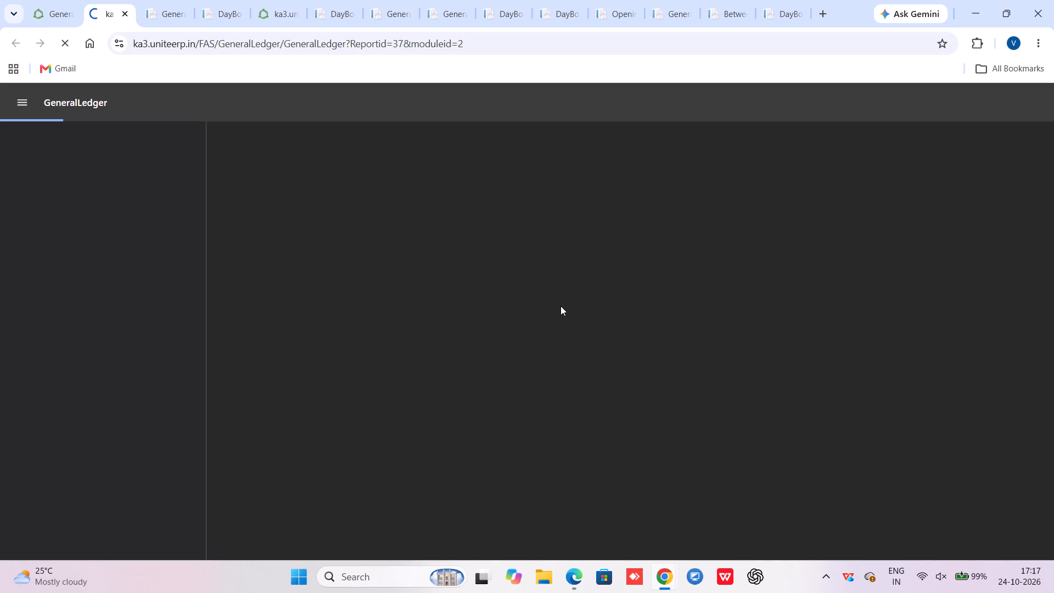
{"action": "scroll", "coordinate": [562, 306], "scroll_direction": "up", "scroll_amount": 3}
{"action": "scroll", "coordinate": [563, 306], "scroll_direction": "down", "scroll_amount": 7}
{"action": "scroll", "coordinate": [564, 310], "scroll_direction": "up", "scroll_amount": 2}
{"action": "scroll", "coordinate": [564, 310], "scroll_direction": "down", "scroll_amount": 8}
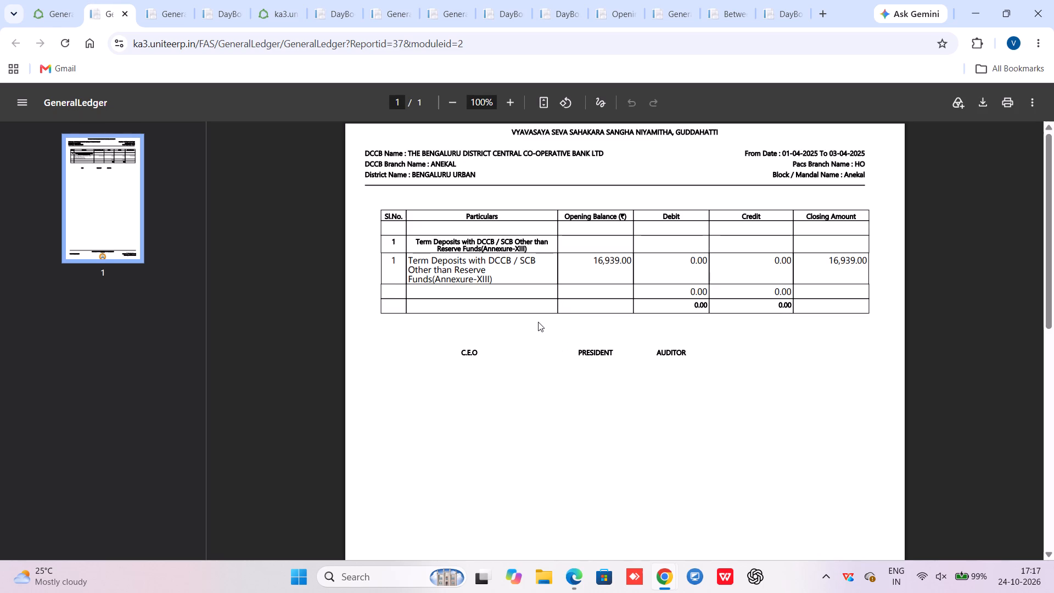
Generate the day-wise General Ledger for Term Deposits with SCB / DCCB representing Reserve Funds (Annexure-XII).
{"action": "left_click", "coordinate": [37, 0]}
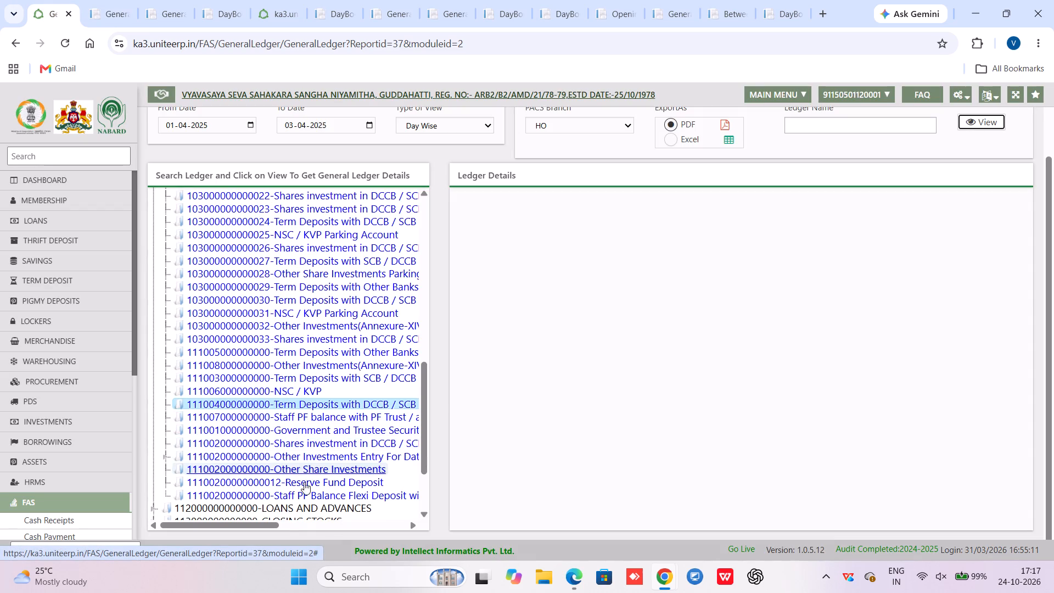
{"action": "left_click_drag", "start_coordinate": [261, 523], "coordinate": [349, 527]}
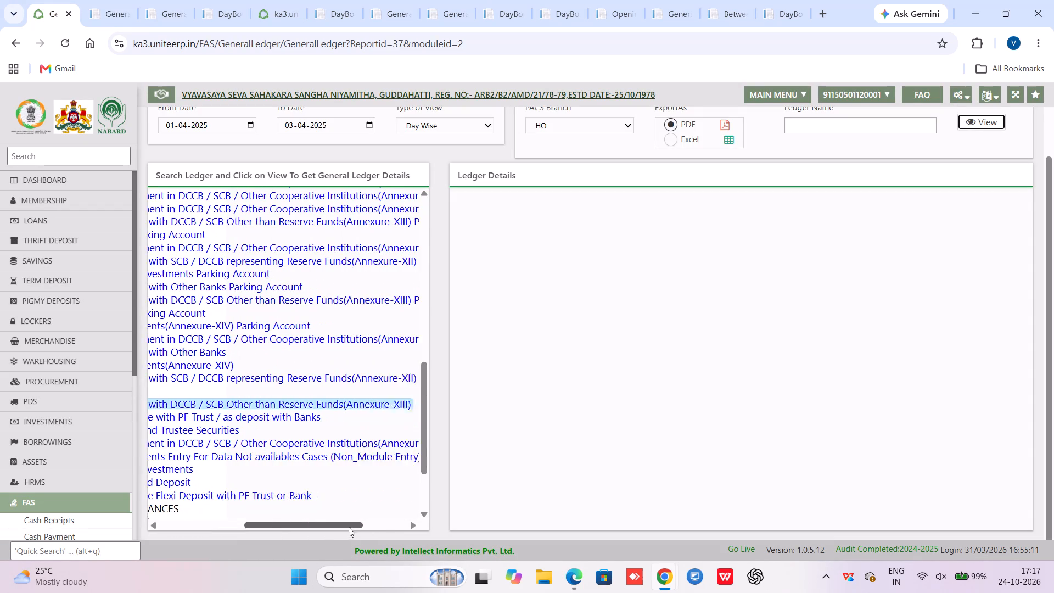
{"action": "left_click_drag", "start_coordinate": [349, 527], "coordinate": [282, 522]}
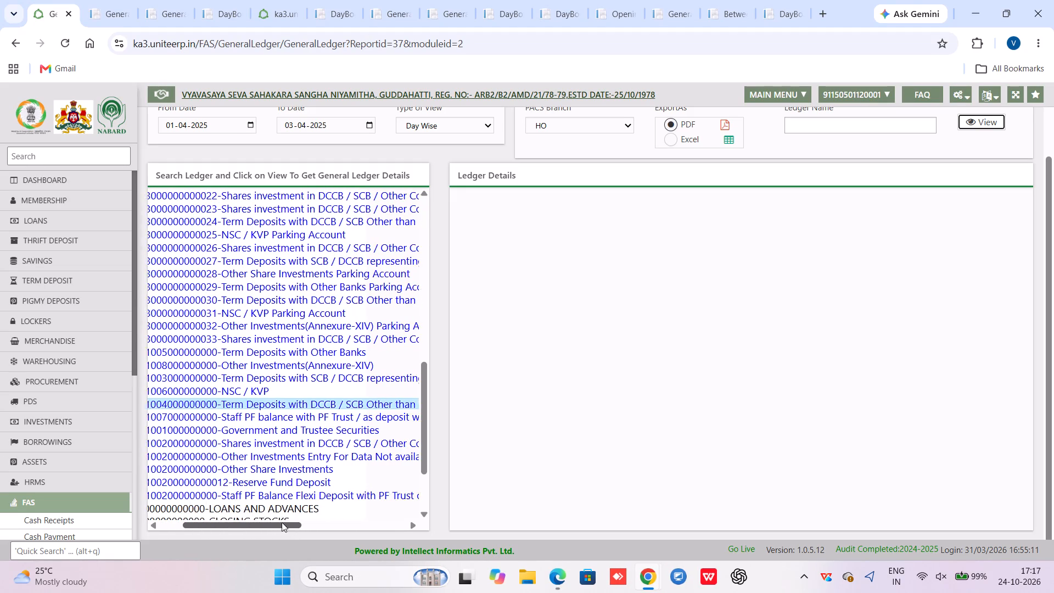
{"action": "left_click_drag", "start_coordinate": [282, 522], "coordinate": [275, 512]}
{"action": "left_click", "coordinate": [279, 374]}
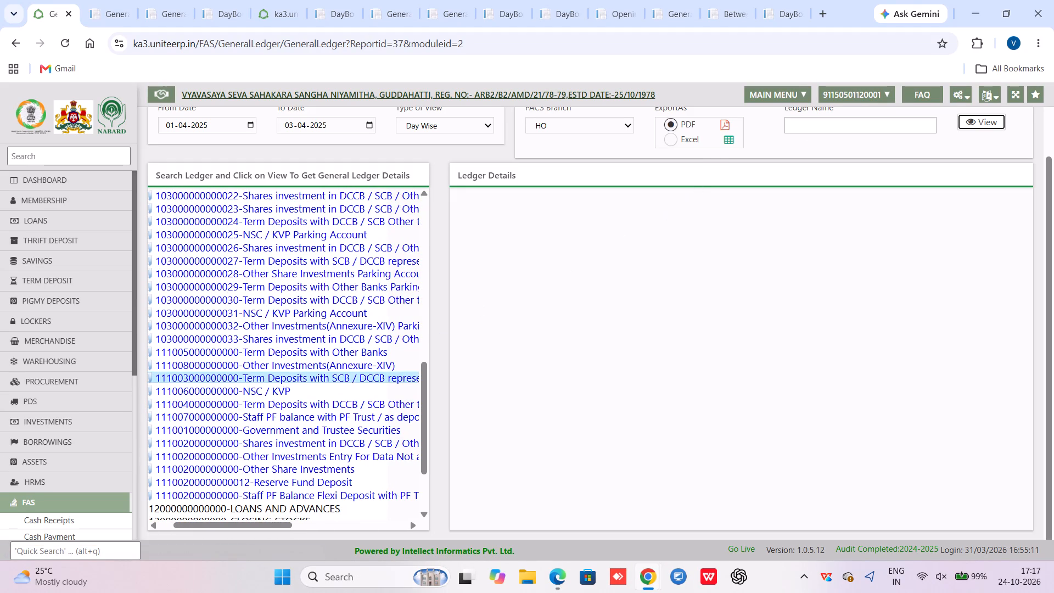
{"action": "left_click", "coordinate": [975, 121]}
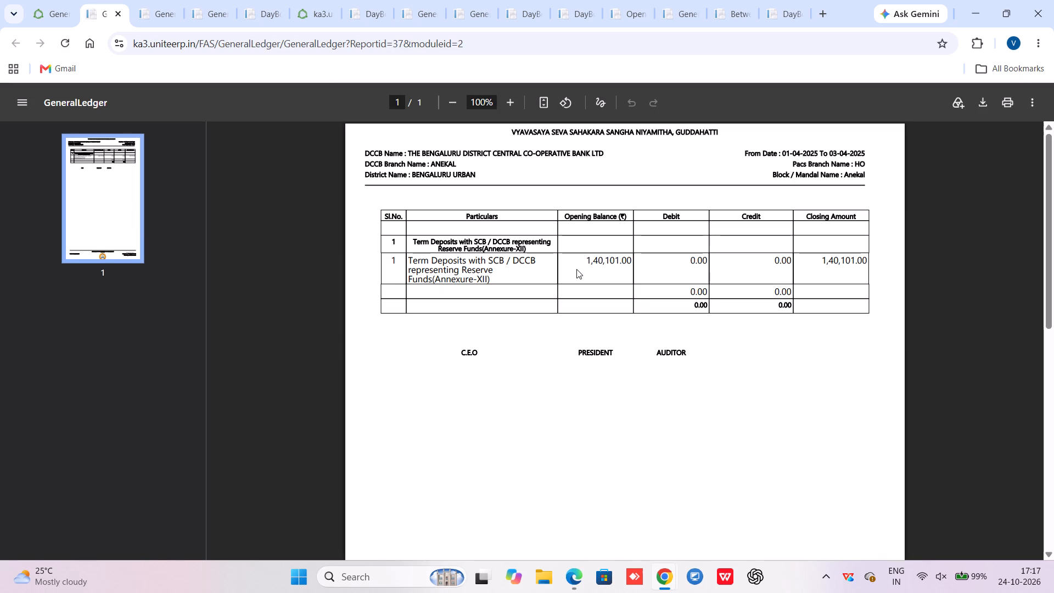
Highlight the opening balance of the reserve fund term deposits in the generated ledger to check it.
{"action": "left_click_drag", "start_coordinate": [576, 255], "coordinate": [619, 262]}
{"action": "left_click_drag", "start_coordinate": [619, 262], "coordinate": [626, 262]}
{"action": "left_click_drag", "start_coordinate": [582, 260], "coordinate": [643, 260]}
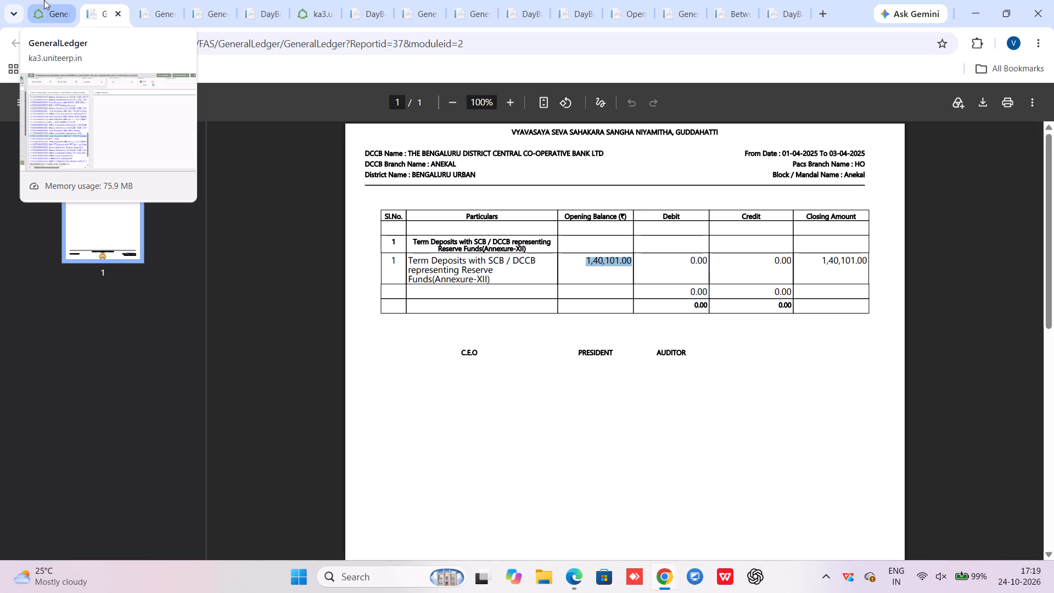
In FAS, reverse transfer voucher 35 dated 31-03-2026, the 9680.00 Term Interest Posting, and return to the services home page.
{"action": "left_click", "coordinate": [43, 0]}
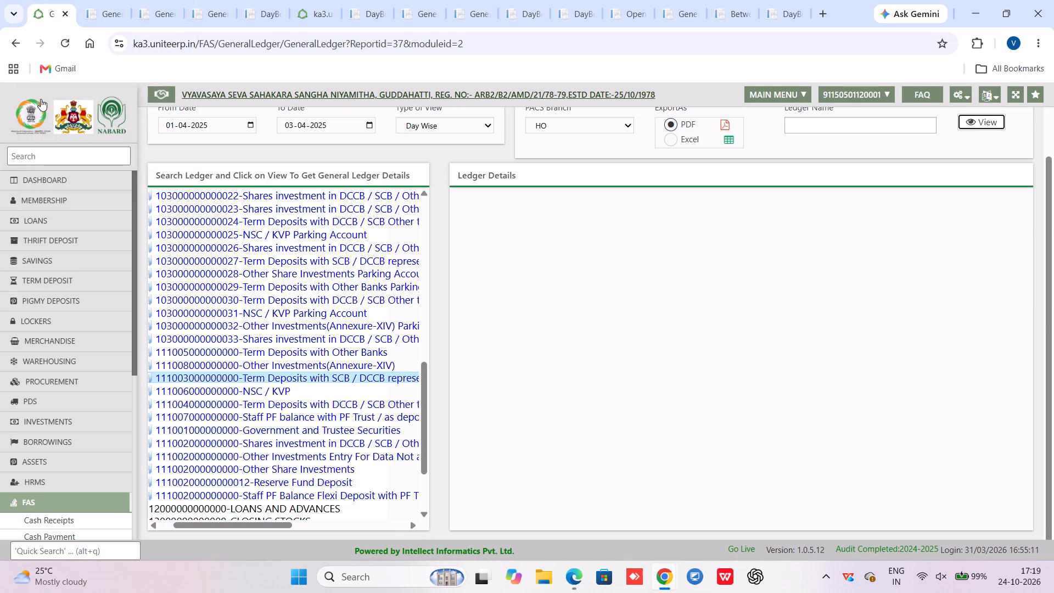
{"action": "left_click", "coordinate": [52, 109]}
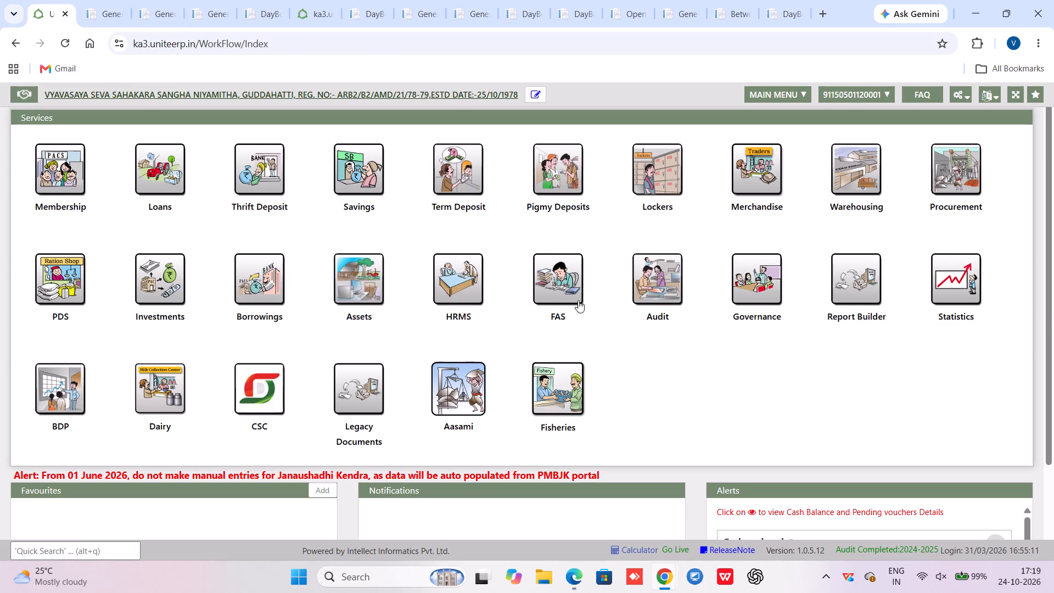
{"action": "left_click", "coordinate": [551, 297]}
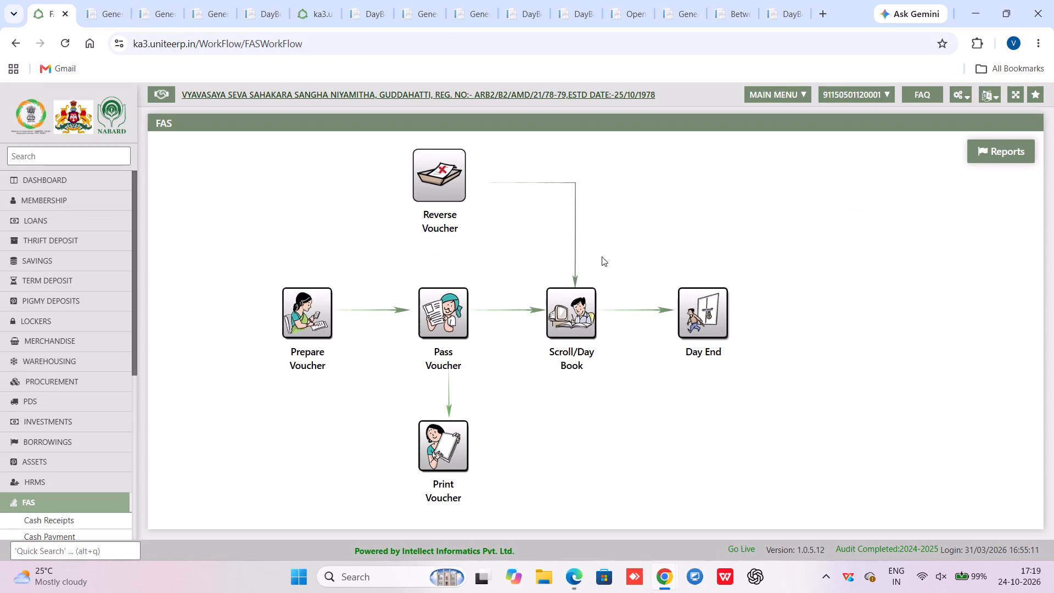
{"action": "left_click", "coordinate": [449, 189]}
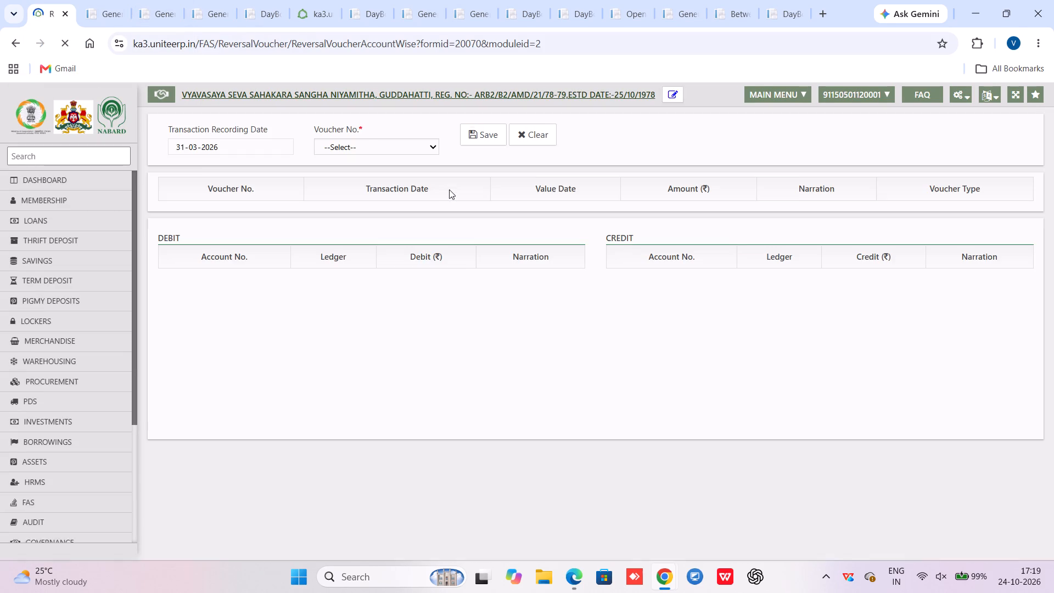
{"action": "left_click", "coordinate": [366, 154]}
{"action": "triple_click", "coordinate": [361, 150]}
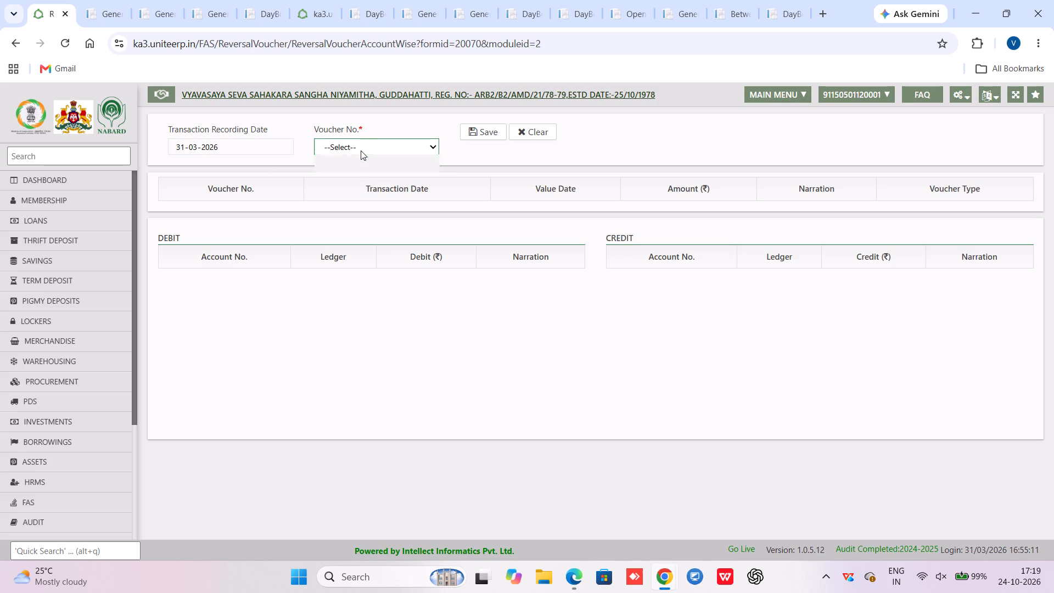
{"action": "left_click", "coordinate": [395, 143]}
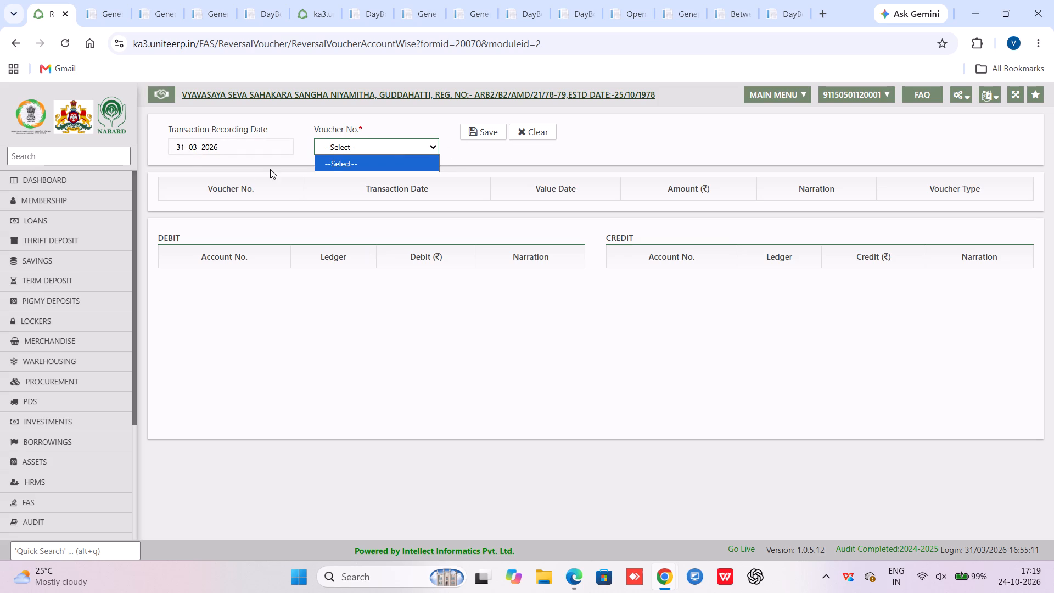
{"action": "left_click", "coordinate": [215, 147]}
{"action": "left_click", "coordinate": [372, 143]}
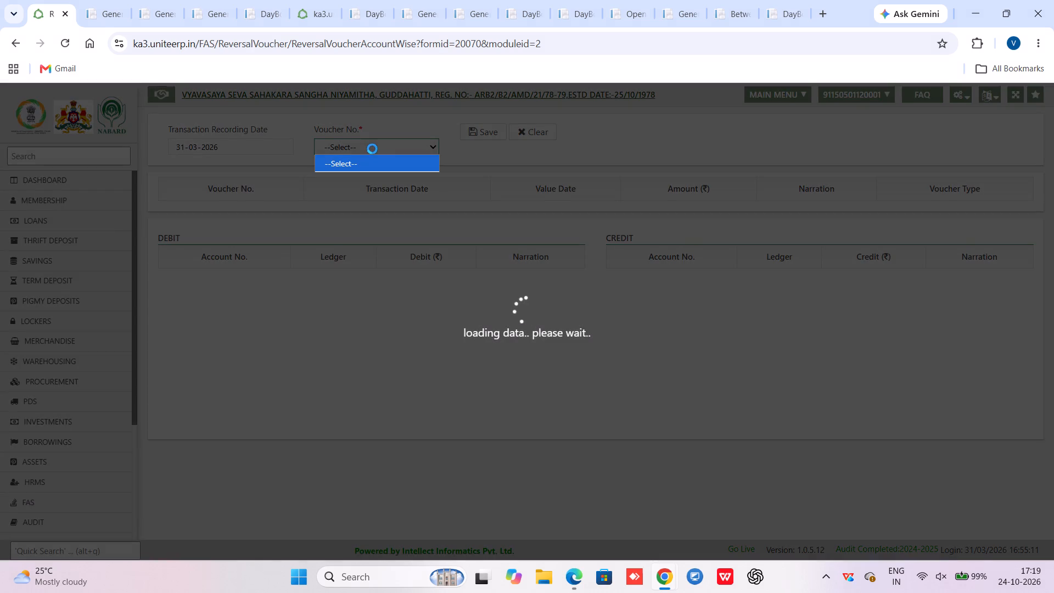
{"action": "scroll", "coordinate": [386, 456], "scroll_direction": "down", "scroll_amount": 7}
{"action": "scroll", "coordinate": [383, 469], "scroll_direction": "up", "scroll_amount": 1}
{"action": "scroll", "coordinate": [383, 469], "scroll_direction": "down", "scroll_amount": 1}
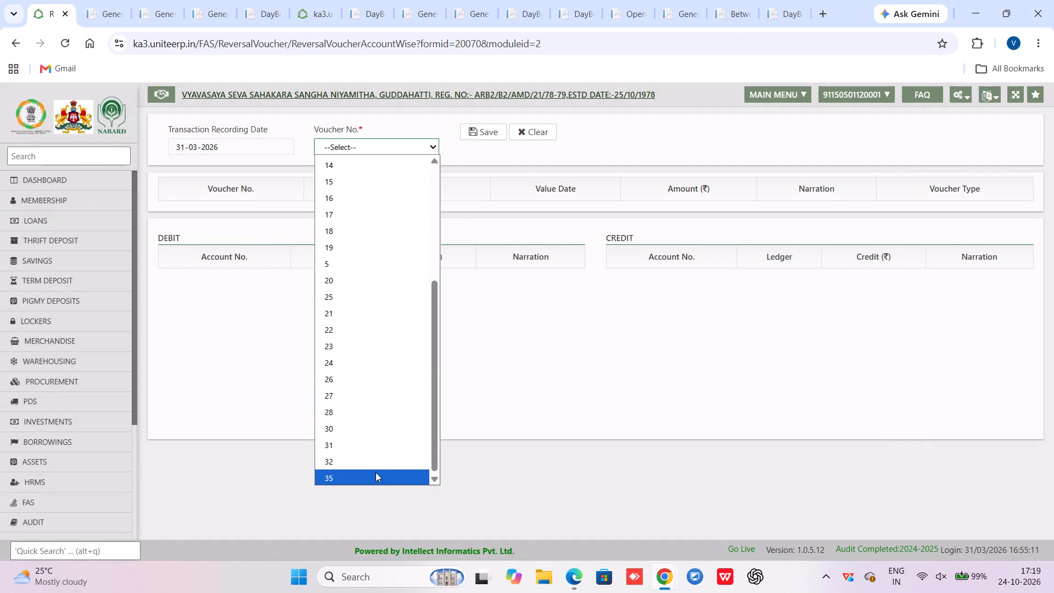
{"action": "left_click", "coordinate": [375, 472]}
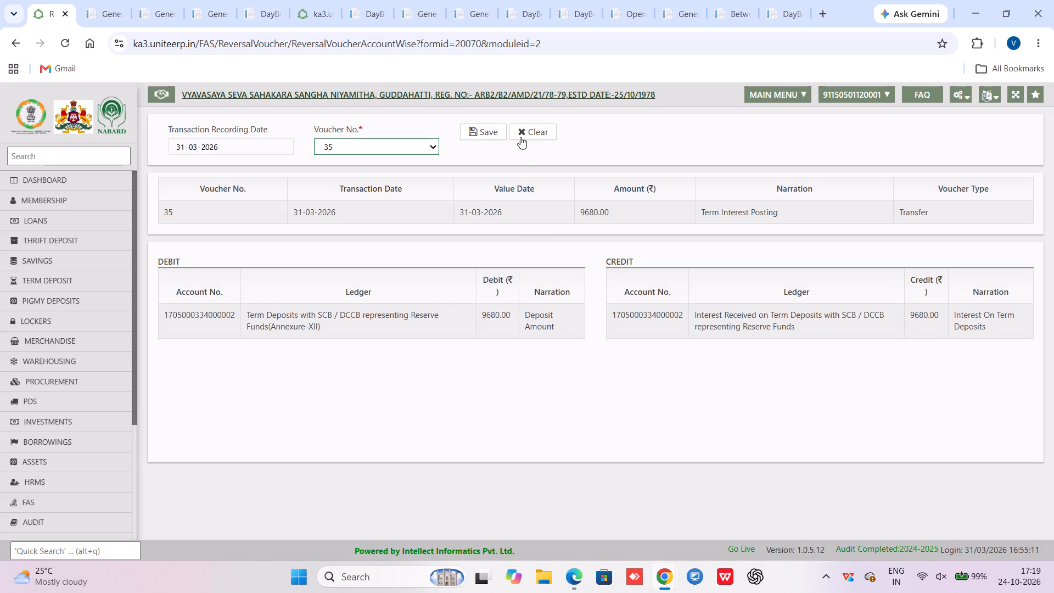
{"action": "left_click", "coordinate": [495, 133]}
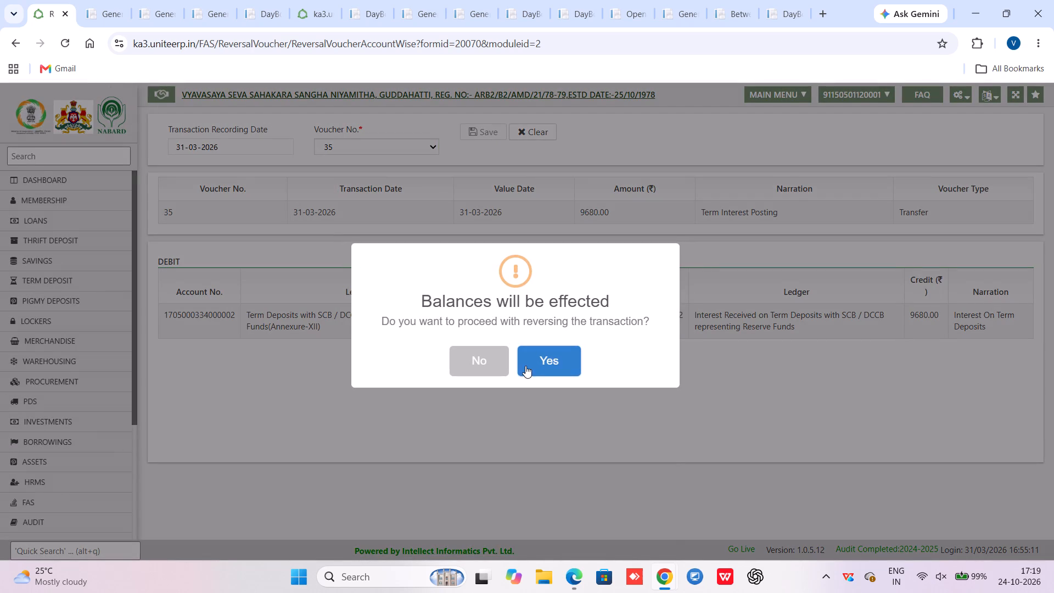
{"action": "left_click", "coordinate": [540, 363]}
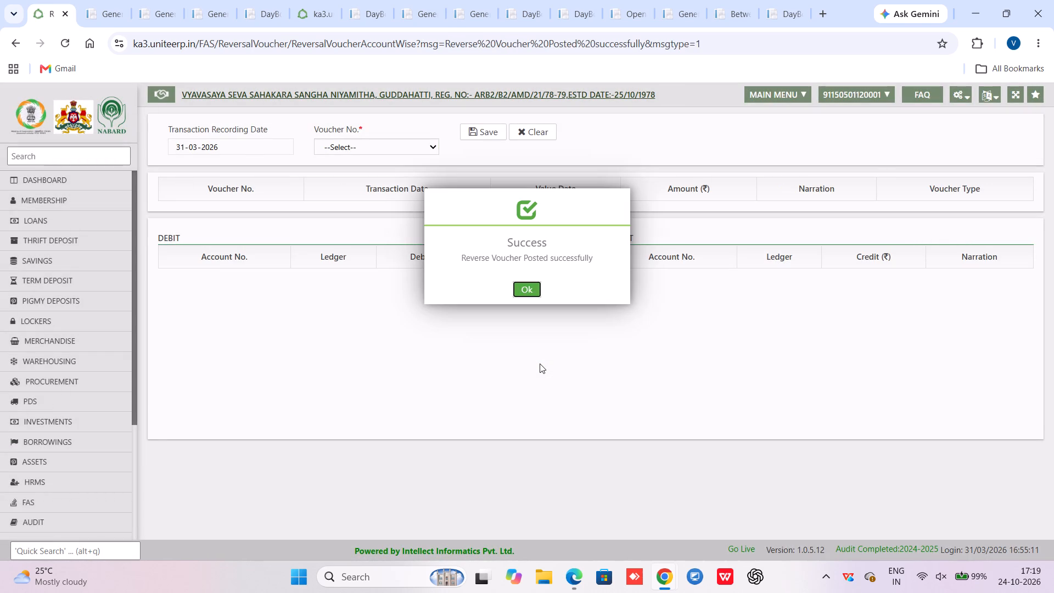
{"action": "left_click", "coordinate": [523, 294]}
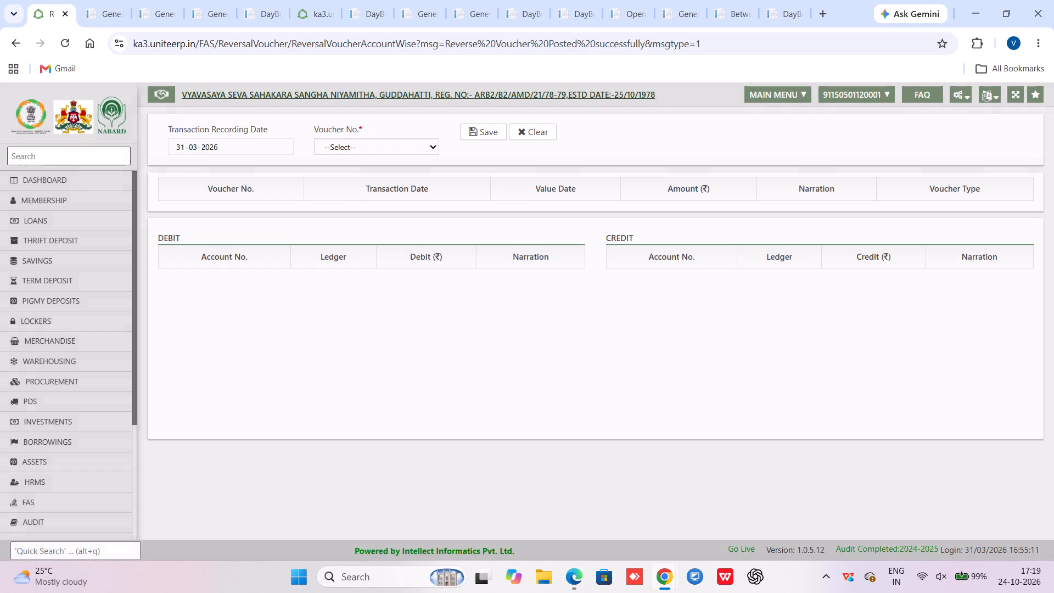
{"action": "left_click", "coordinate": [28, 128]}
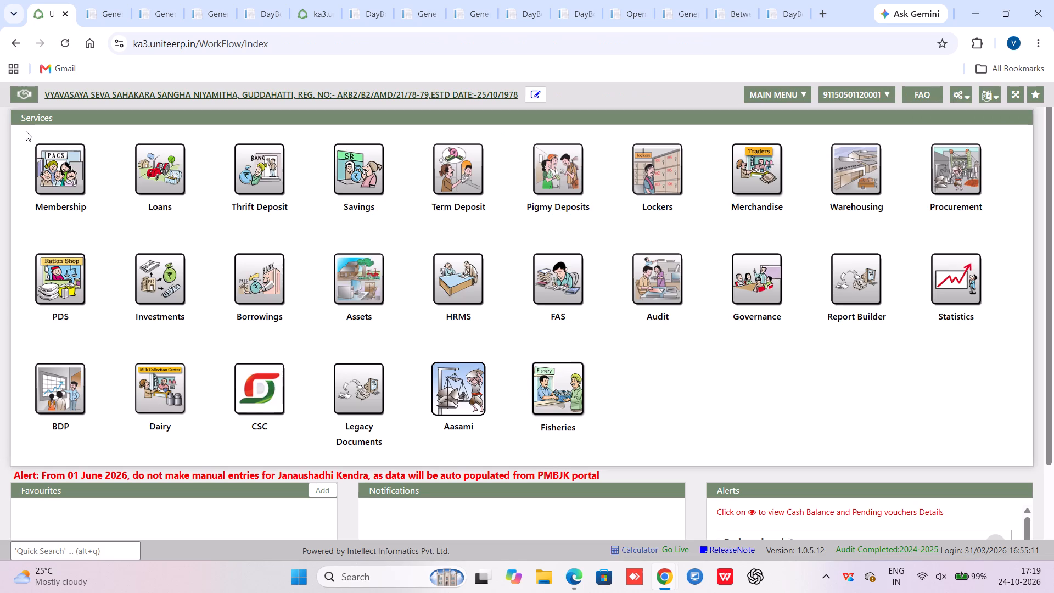
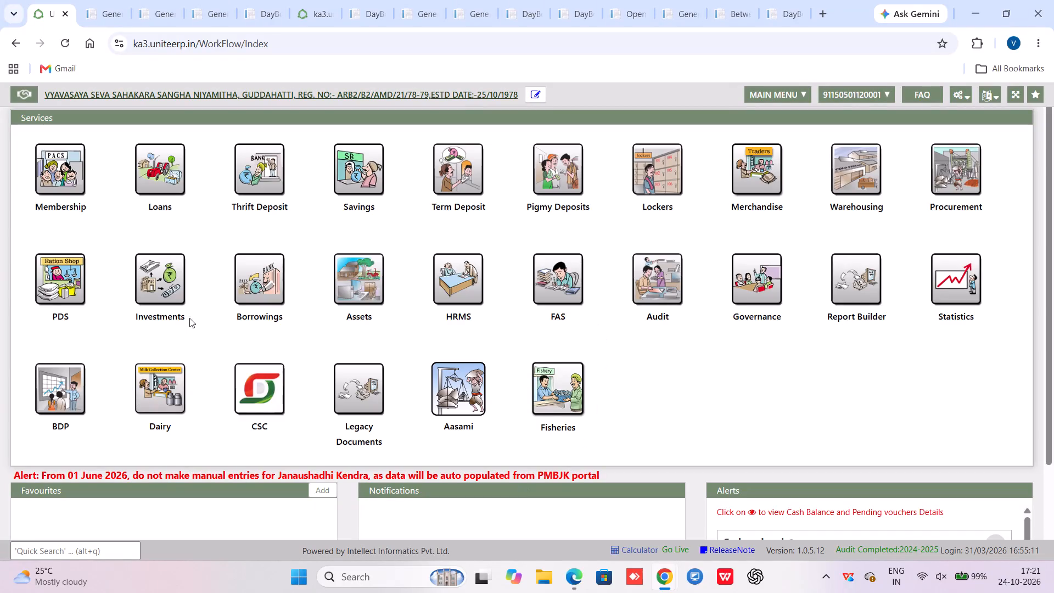
Open the Investment Withdrawal form under Investments and check which investment types it offers.
{"action": "left_click", "coordinate": [141, 279]}
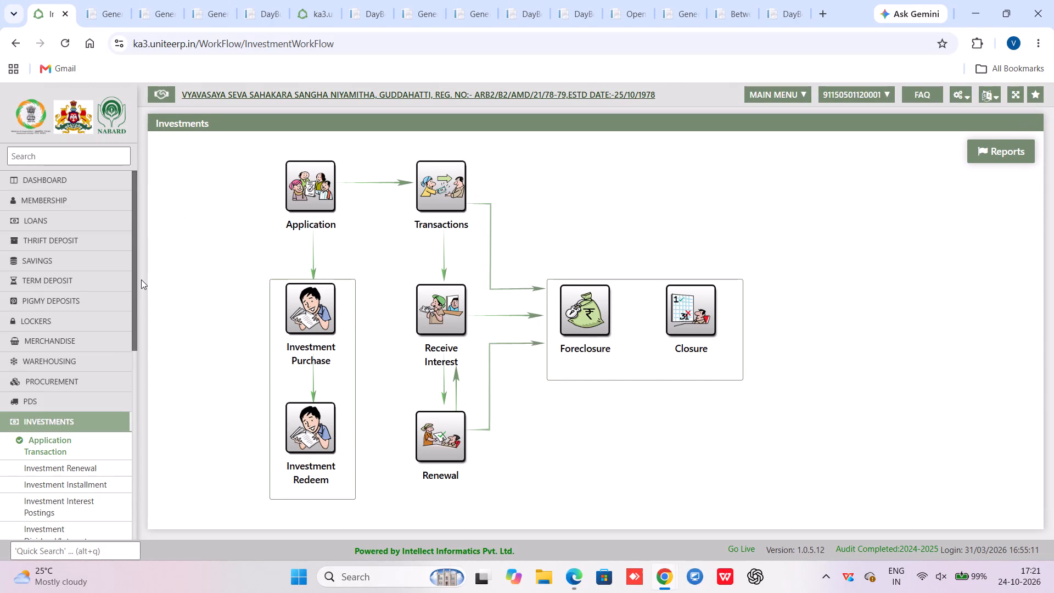
{"action": "scroll", "coordinate": [90, 454], "scroll_direction": "down", "scroll_amount": 2}
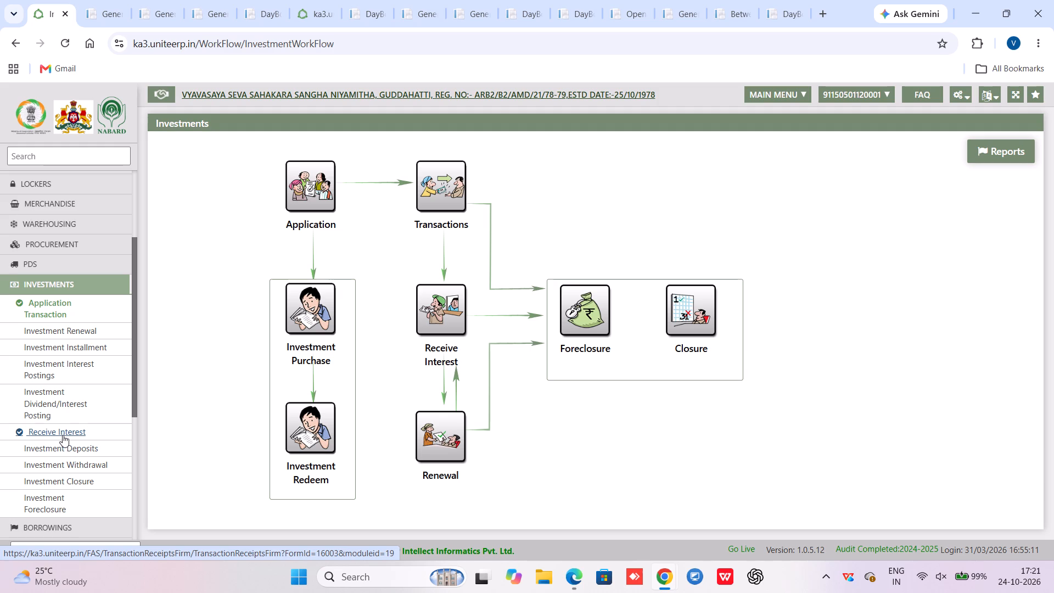
{"action": "left_click", "coordinate": [72, 463]}
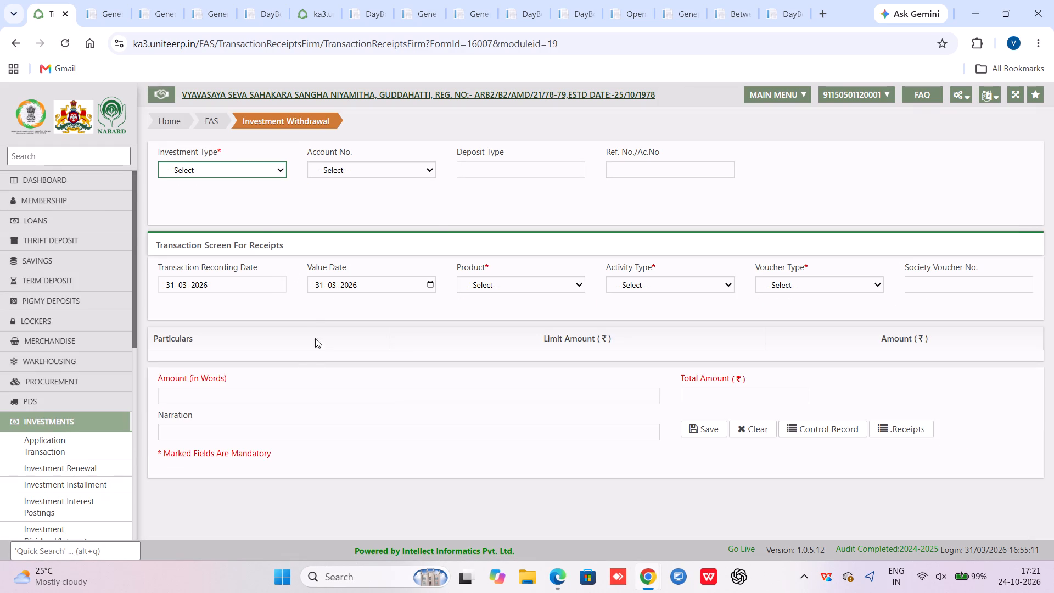
{"action": "left_click", "coordinate": [237, 173]}
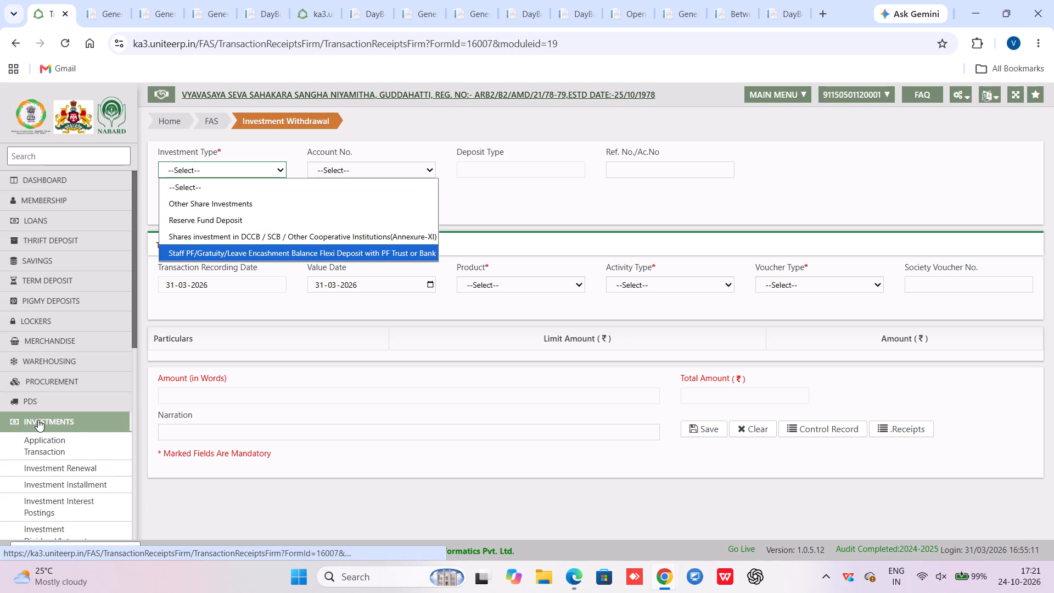
In Receive Interest, select the second account under Term Deposits with DCCB / SCB Other than Reserve Funds (Annexure-XIII) and open the voucher type choices.
{"action": "scroll", "coordinate": [51, 428], "scroll_direction": "down", "scroll_amount": 2}
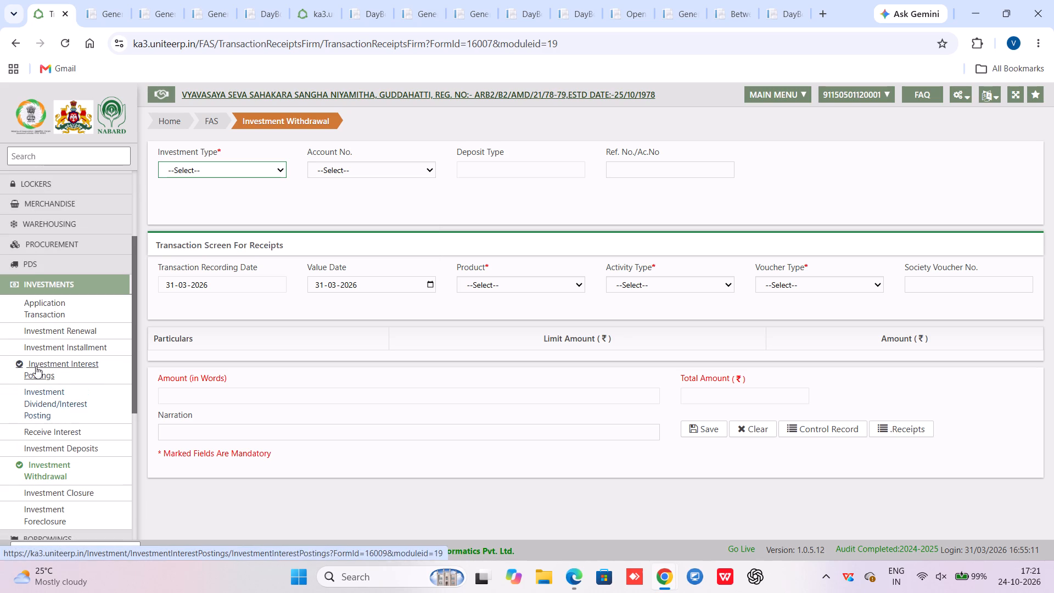
{"action": "left_click", "coordinate": [66, 434]}
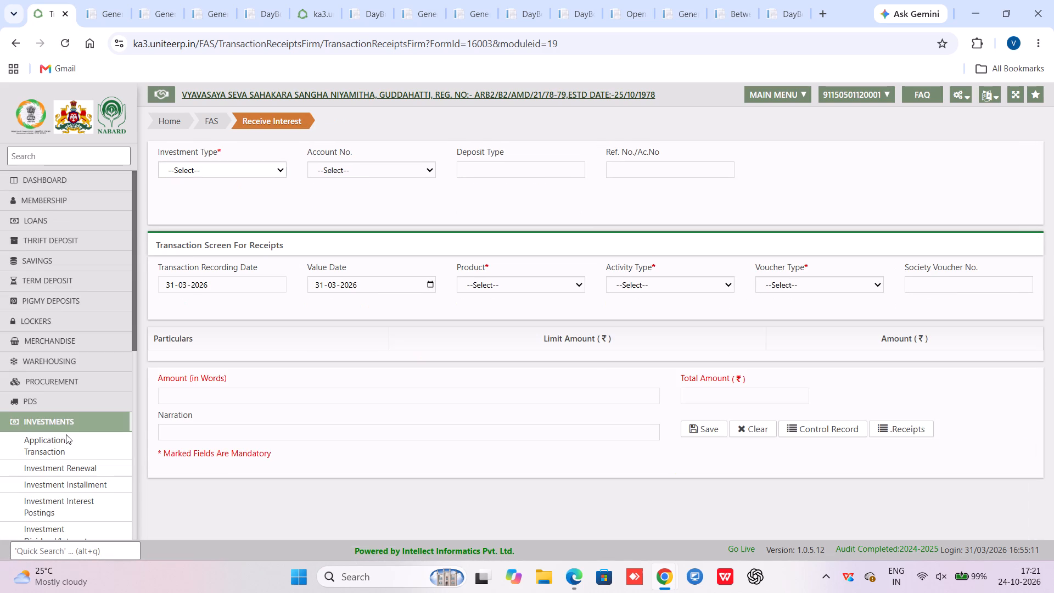
{"action": "left_click", "coordinate": [180, 174]}
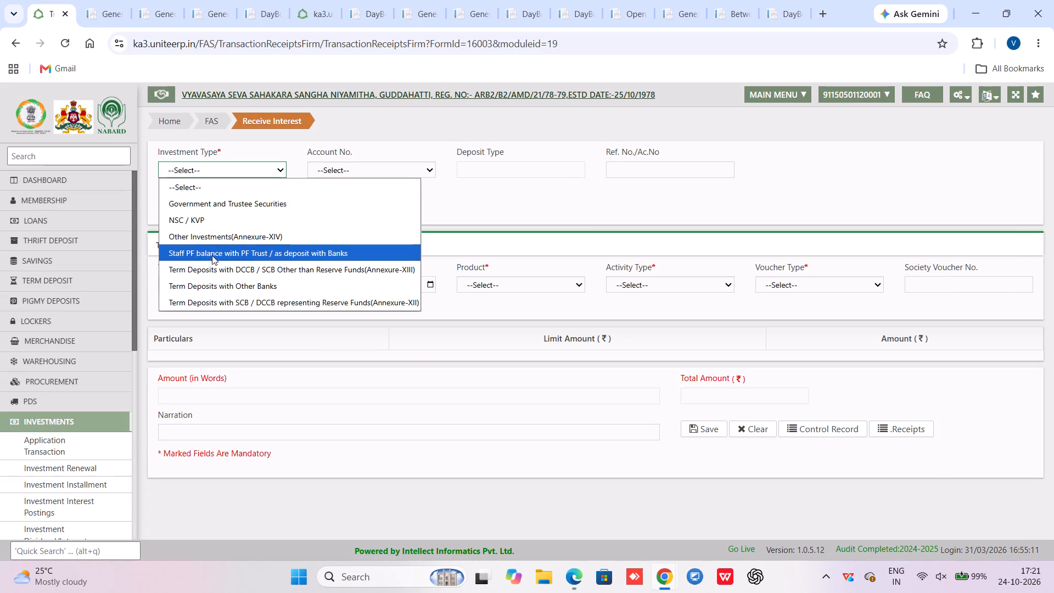
{"action": "left_click", "coordinate": [214, 266]}
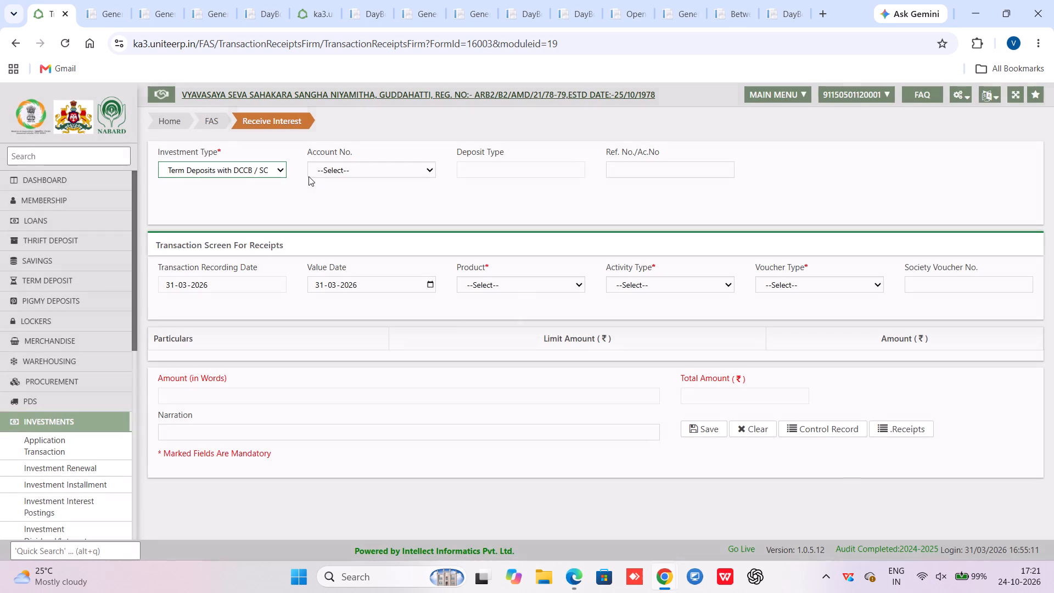
{"action": "left_click", "coordinate": [333, 173]}
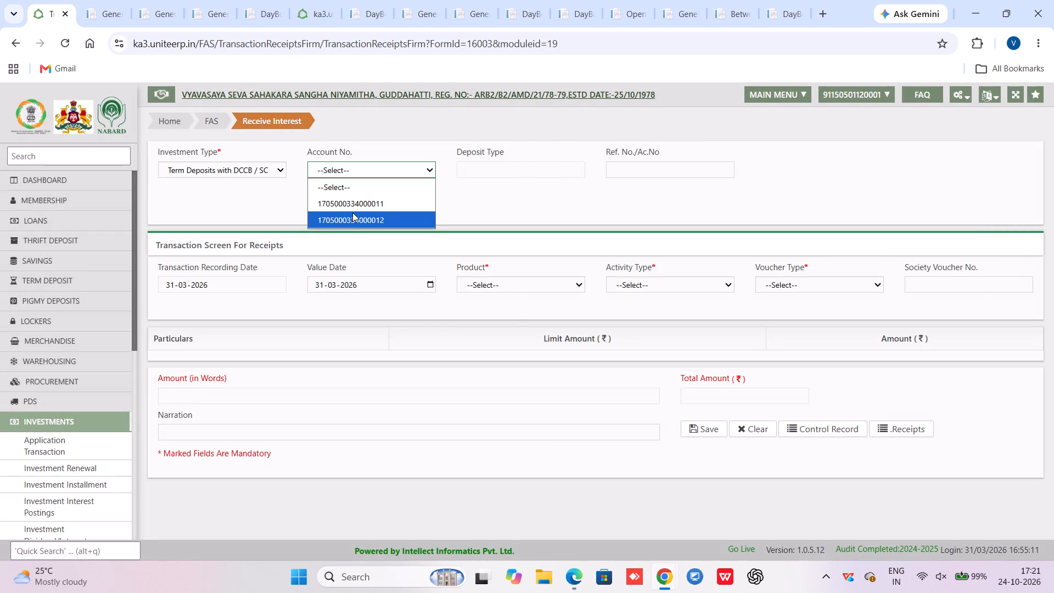
{"action": "left_click", "coordinate": [352, 212]}
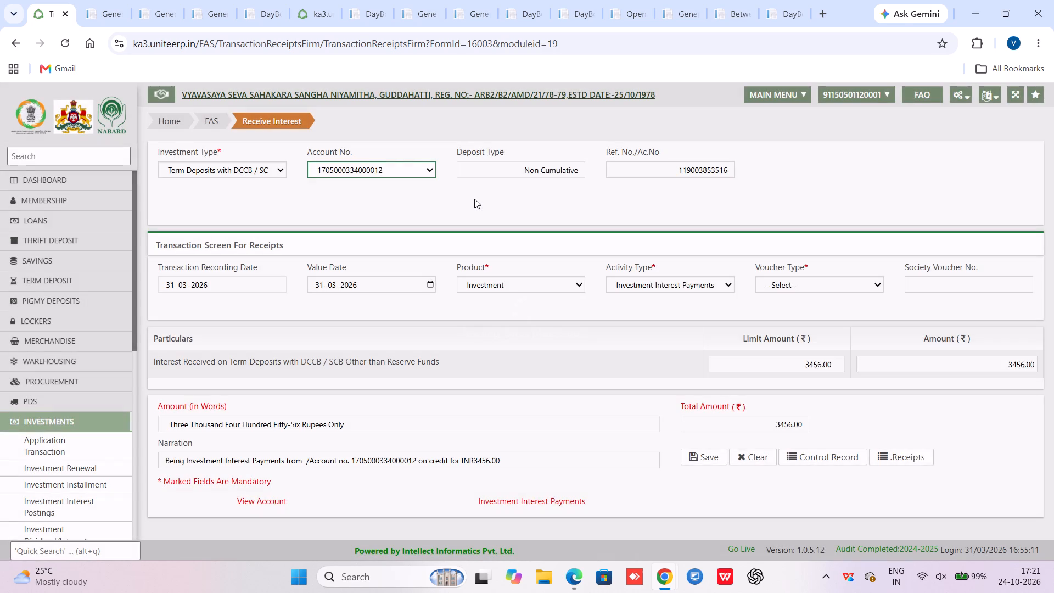
{"action": "double_click", "coordinate": [668, 287]}
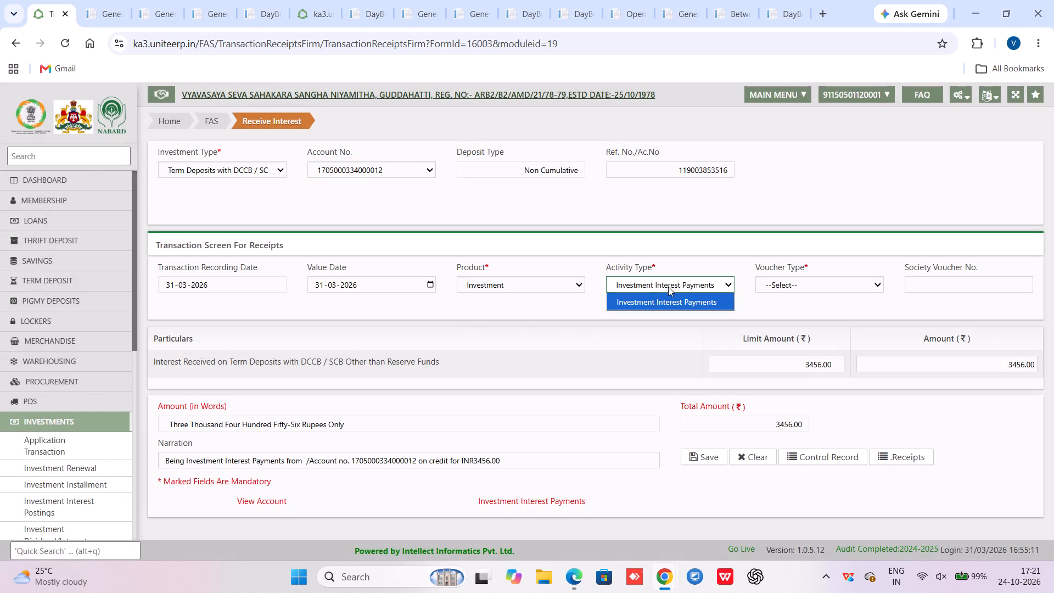
{"action": "double_click", "coordinate": [532, 284]}
{"action": "left_click", "coordinate": [800, 289]}
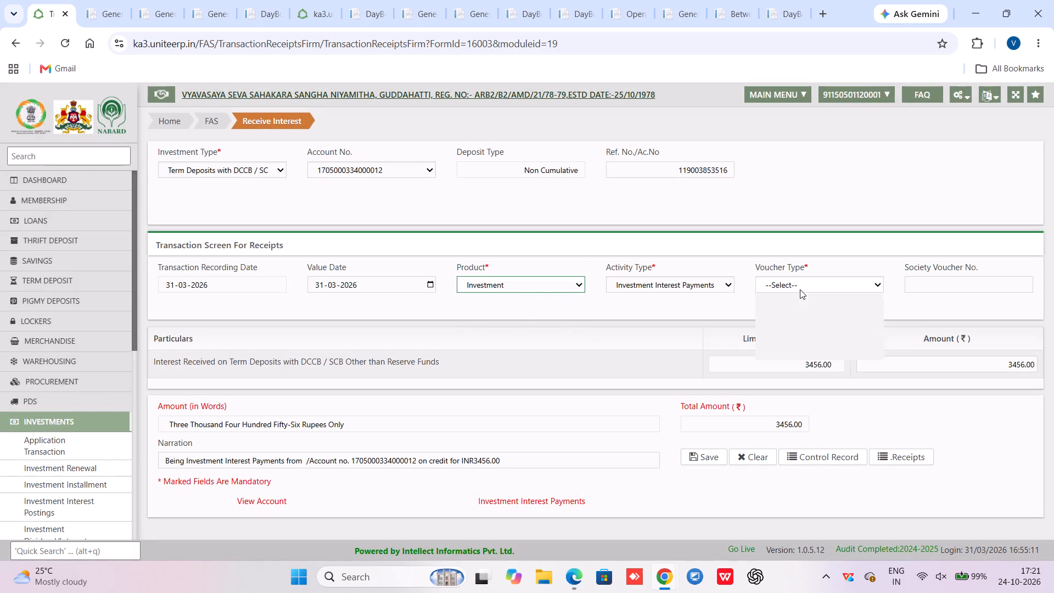
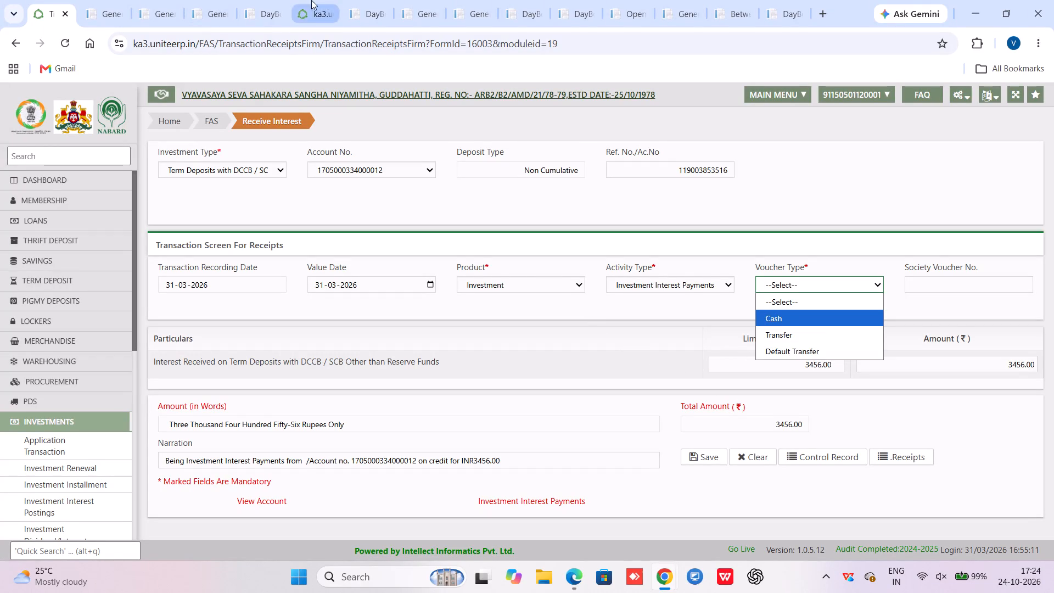
Check the open General Ledger reports for the BDCC Bank Current Account and the Annexure-XII reserve fund term deposits.
{"action": "left_click", "coordinate": [232, 0]}
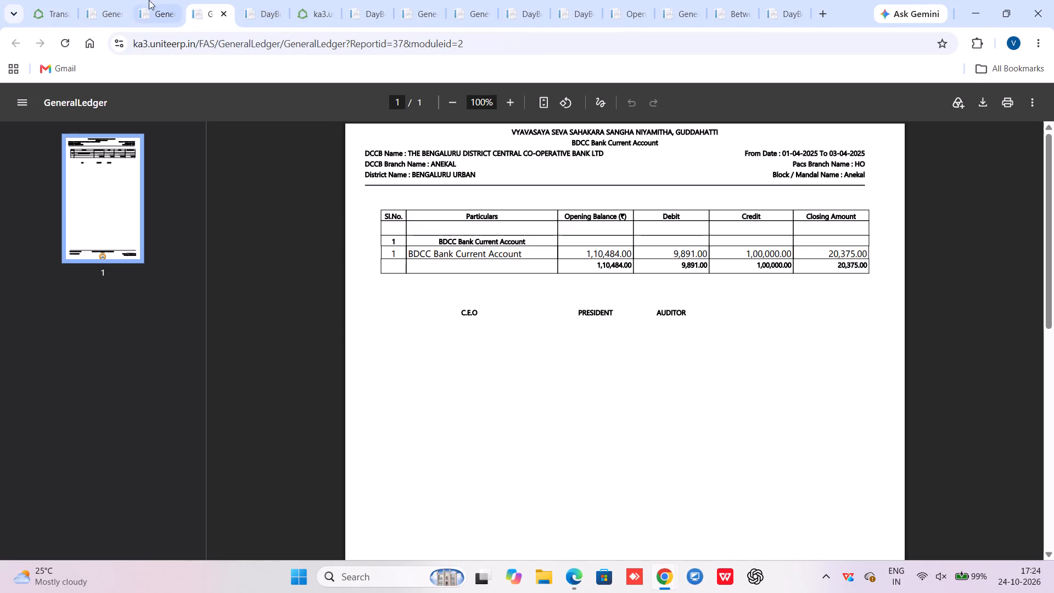
{"action": "left_click", "coordinate": [124, 0]}
{"action": "left_click", "coordinate": [153, 5]}
{"action": "left_click", "coordinate": [81, 0]}
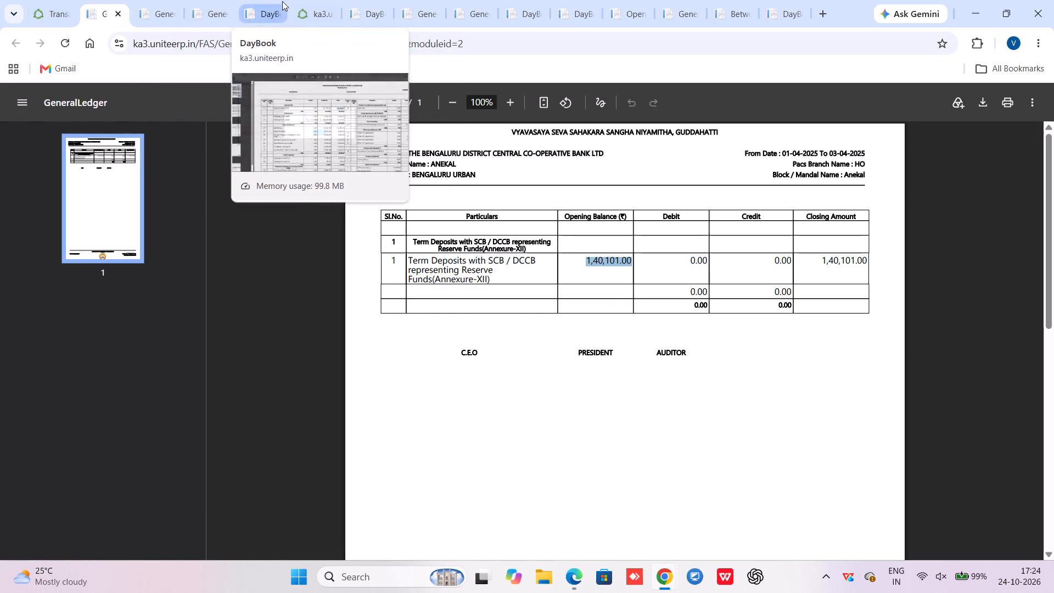
In a duplicate tab, view the Investment Ledger Report for the DCC Bank Reserve Fund account under Term Deposits with SCB / DCCB representing Reserve Funds (Annexure-XII).
{"action": "right_click", "coordinate": [55, 8]}
{"action": "left_click", "coordinate": [100, 128]}
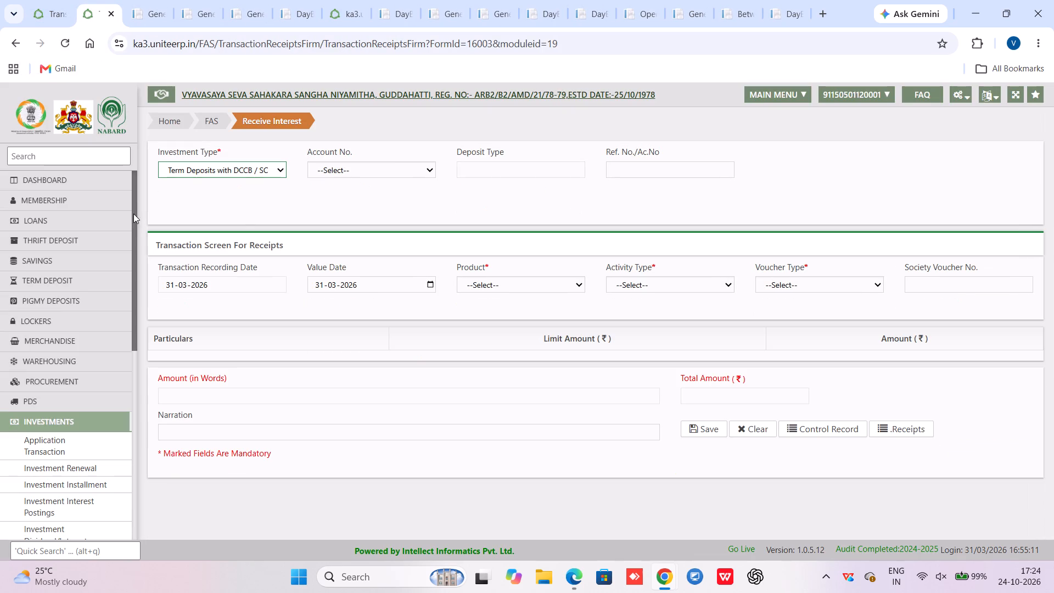
{"action": "left_click", "coordinate": [43, 423]}
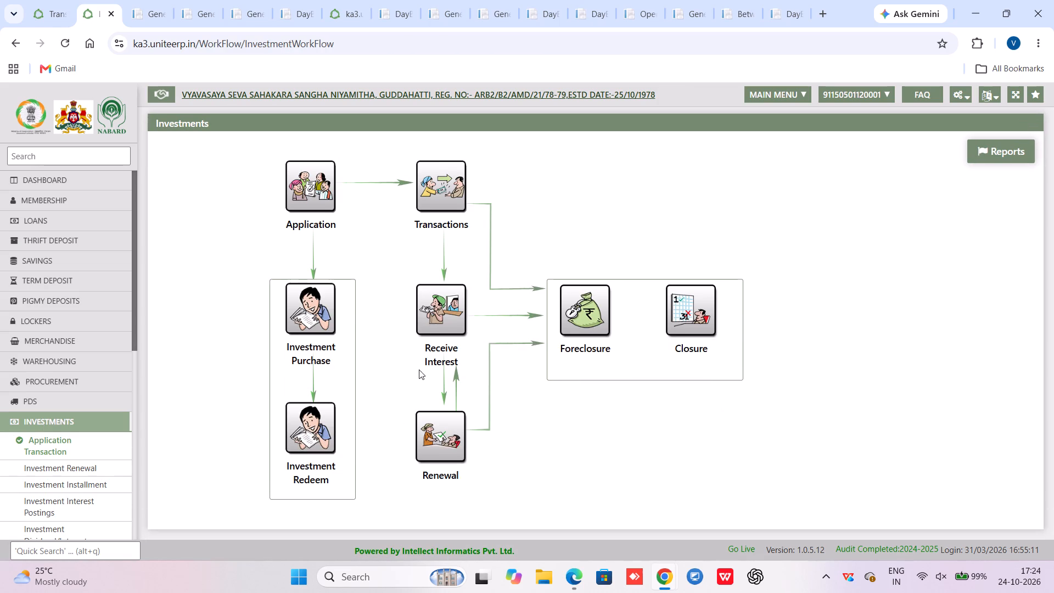
{"action": "left_click", "coordinate": [1010, 150]}
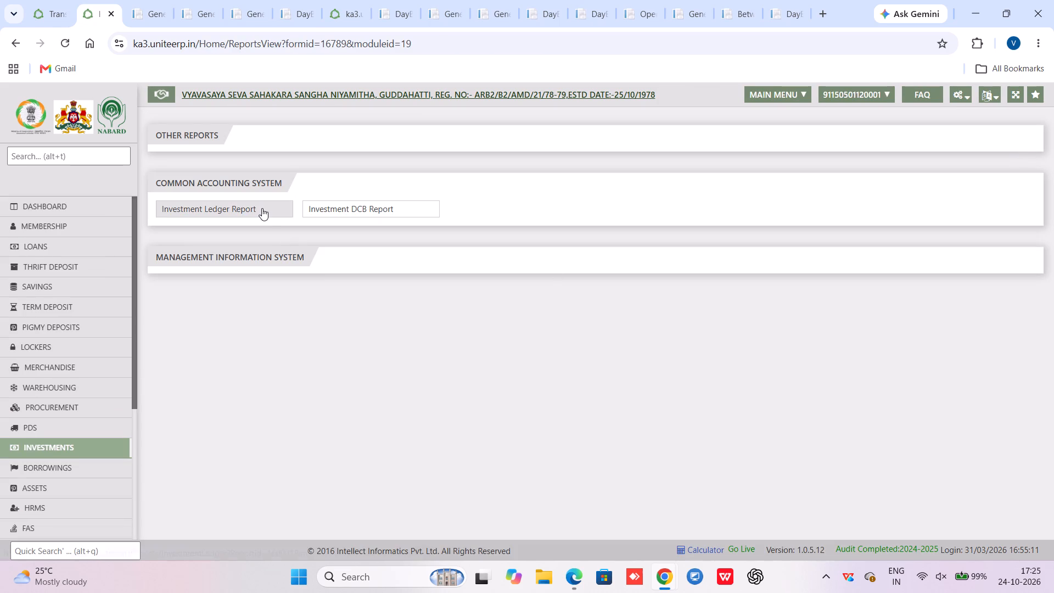
{"action": "left_click", "coordinate": [262, 208]}
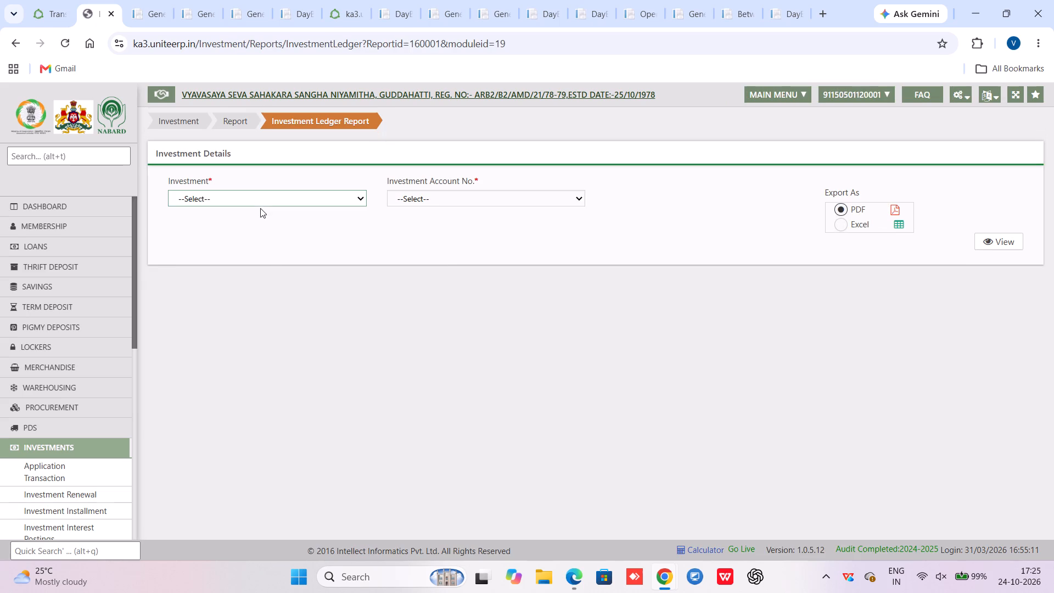
{"action": "left_click", "coordinate": [252, 193]}
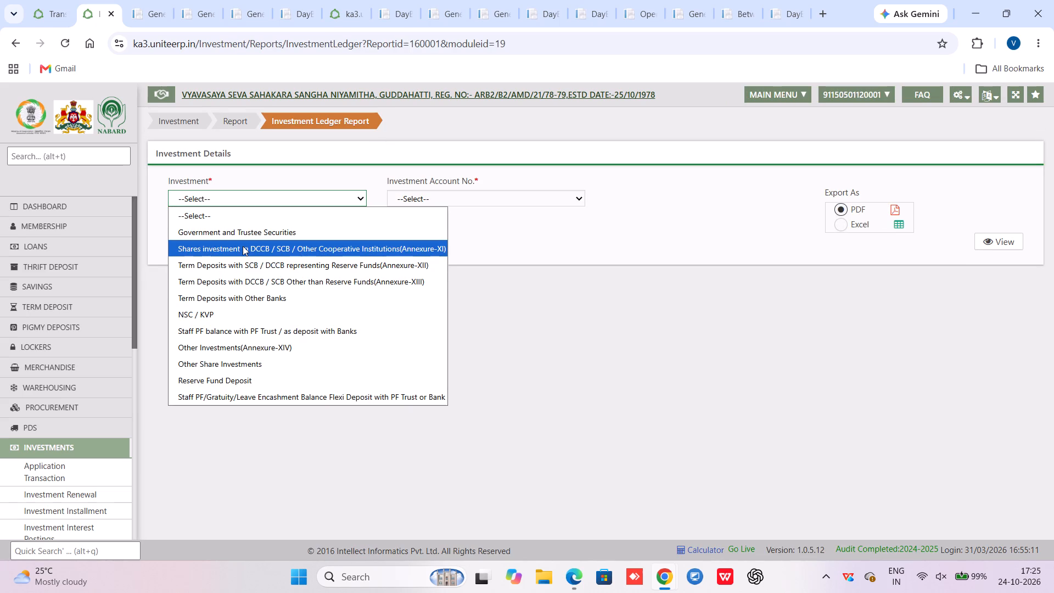
{"action": "left_click", "coordinate": [250, 264]}
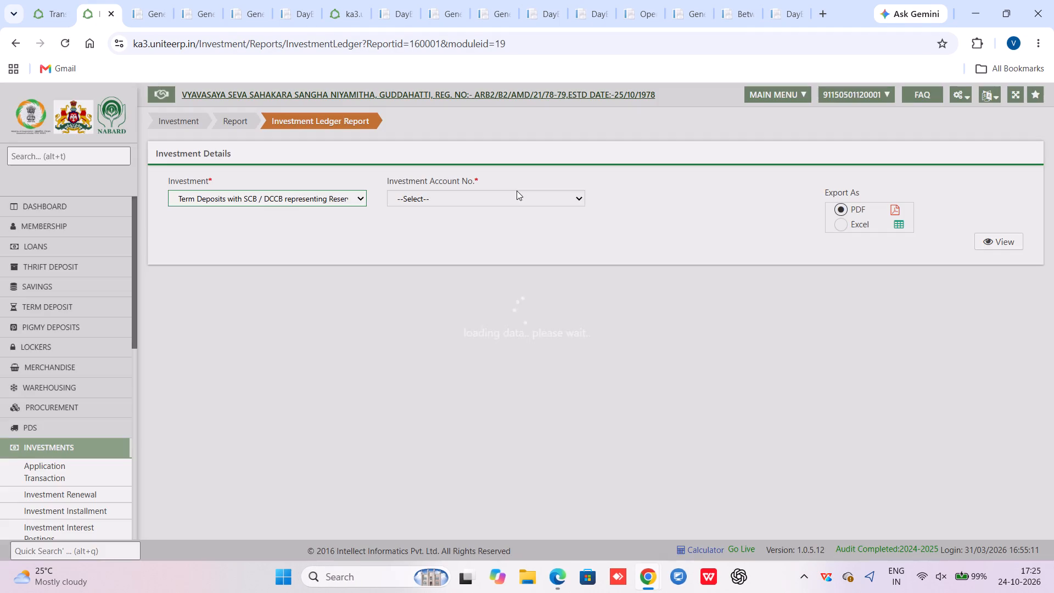
{"action": "left_click", "coordinate": [517, 191]}
{"action": "left_click", "coordinate": [471, 232]}
{"action": "left_click", "coordinate": [994, 239]}
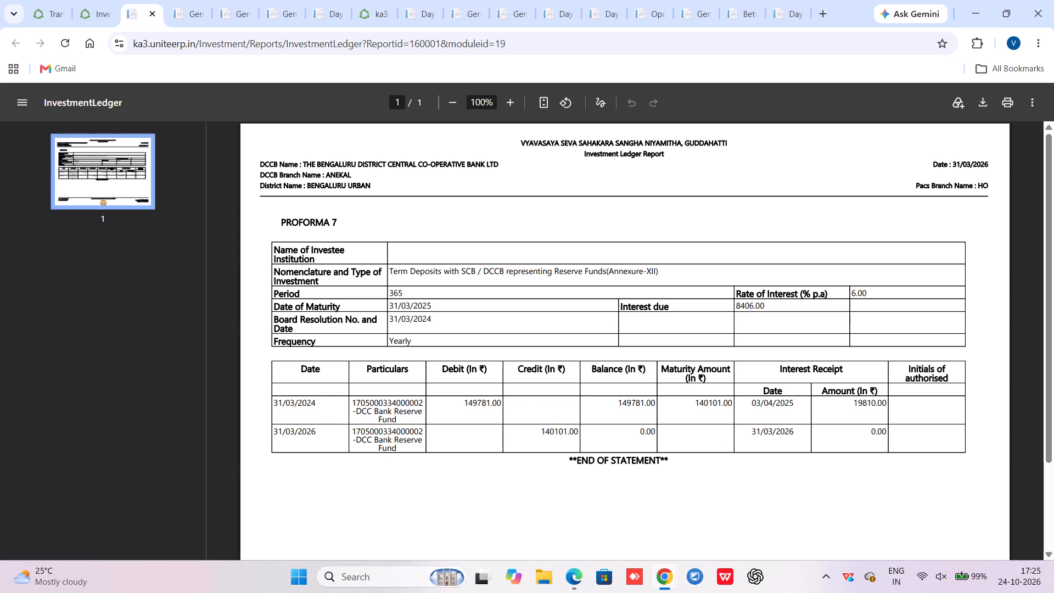
Back in Receive Interest, select Term Deposits with SCB / DCCB representing Reserve Funds (Annexure-XII) and its DCC Bank Reserve Fund account.
{"action": "left_click", "coordinate": [57, 0]}
{"action": "left_click", "coordinate": [85, 0]}
{"action": "left_click", "coordinate": [14, 0]}
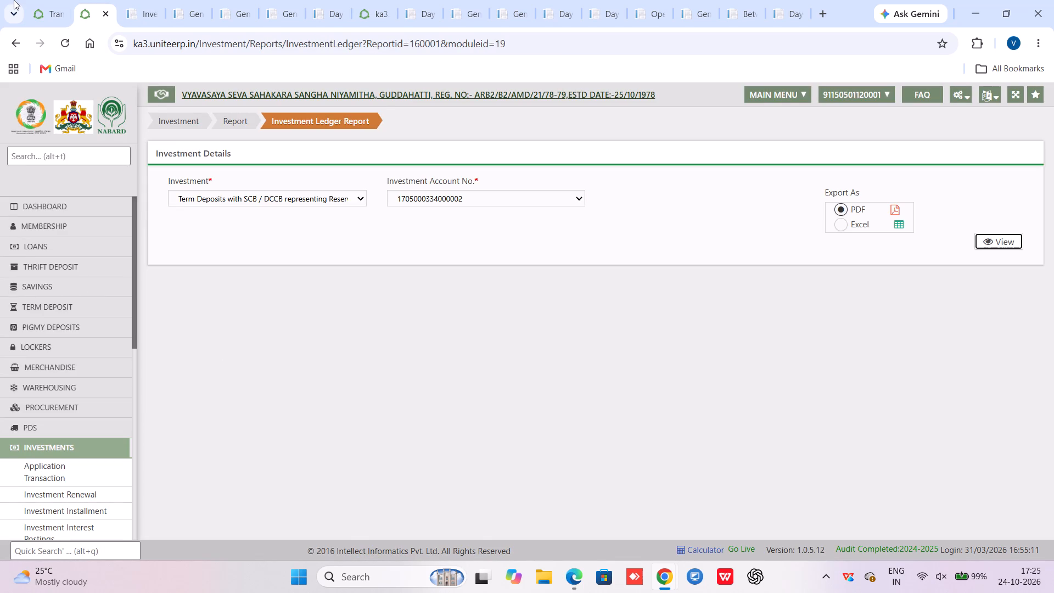
{"action": "left_click", "coordinate": [49, 1]}
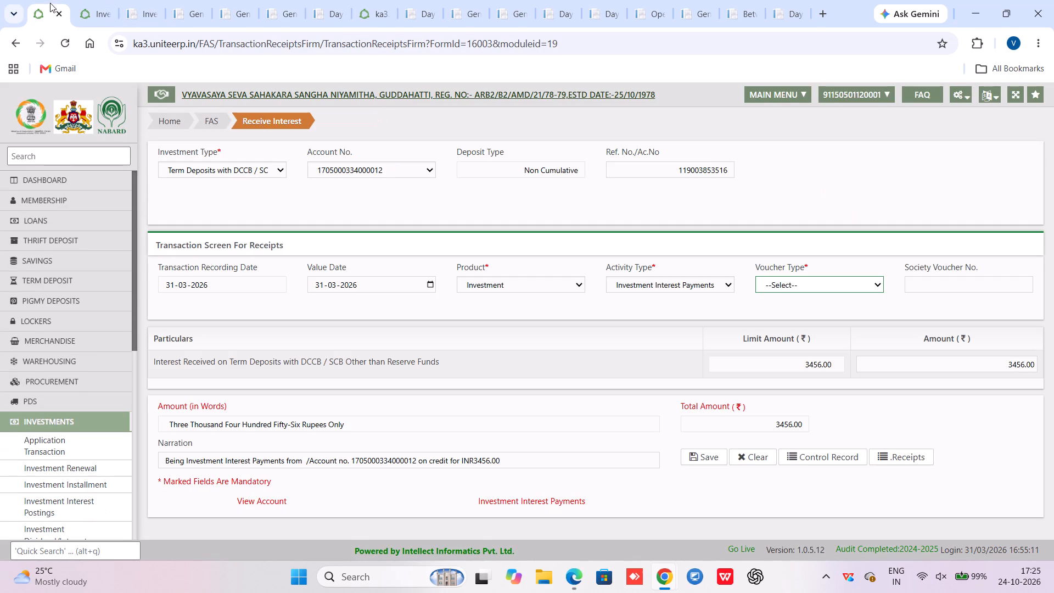
{"action": "left_click", "coordinate": [211, 176]}
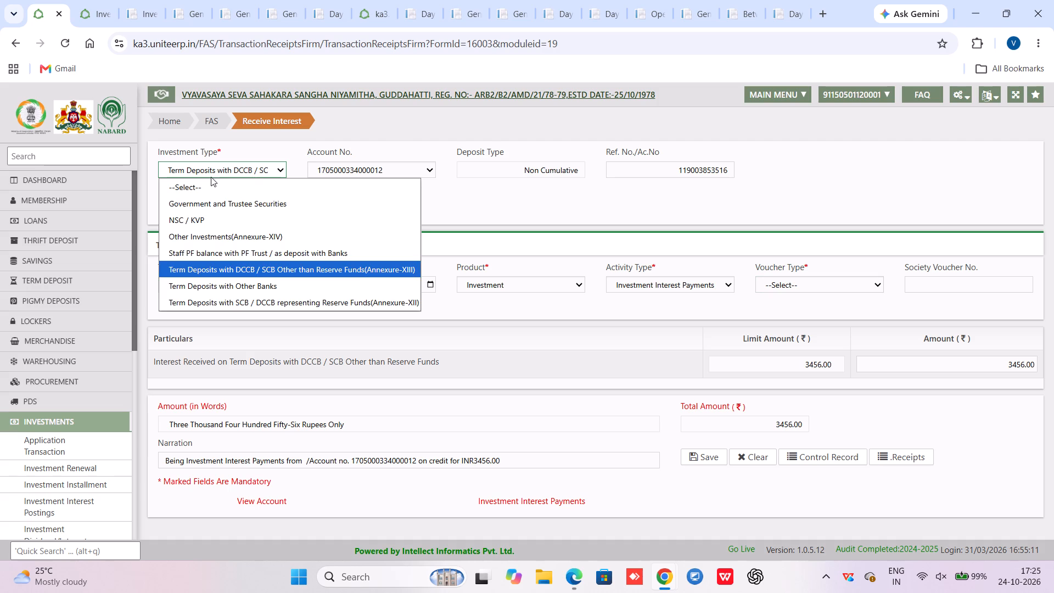
{"action": "left_click", "coordinate": [233, 305]}
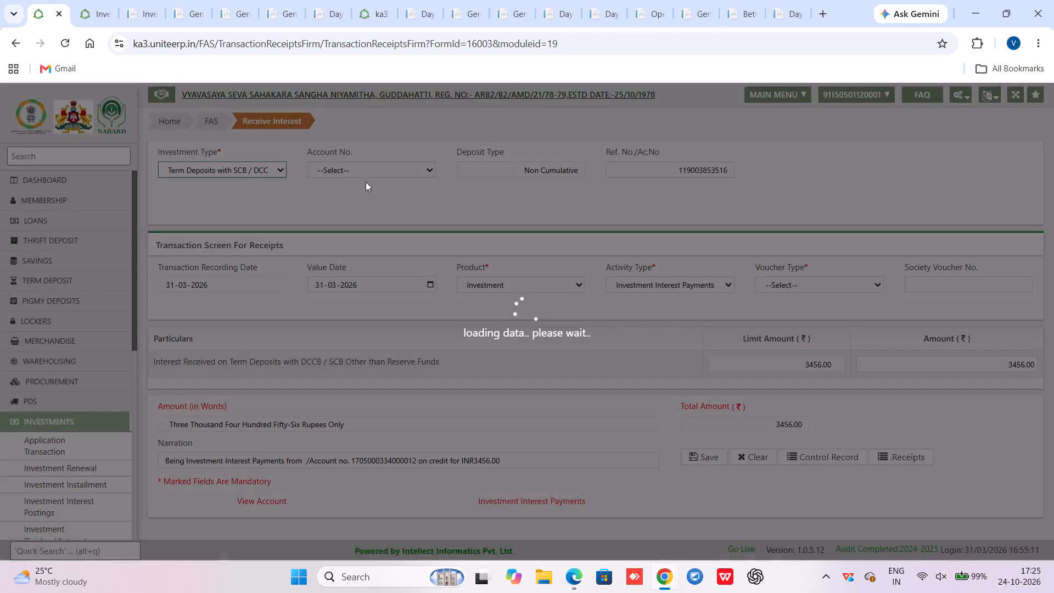
{"action": "left_click", "coordinate": [363, 166]}
{"action": "left_click", "coordinate": [374, 209]}
{"action": "left_click", "coordinate": [501, 205]}
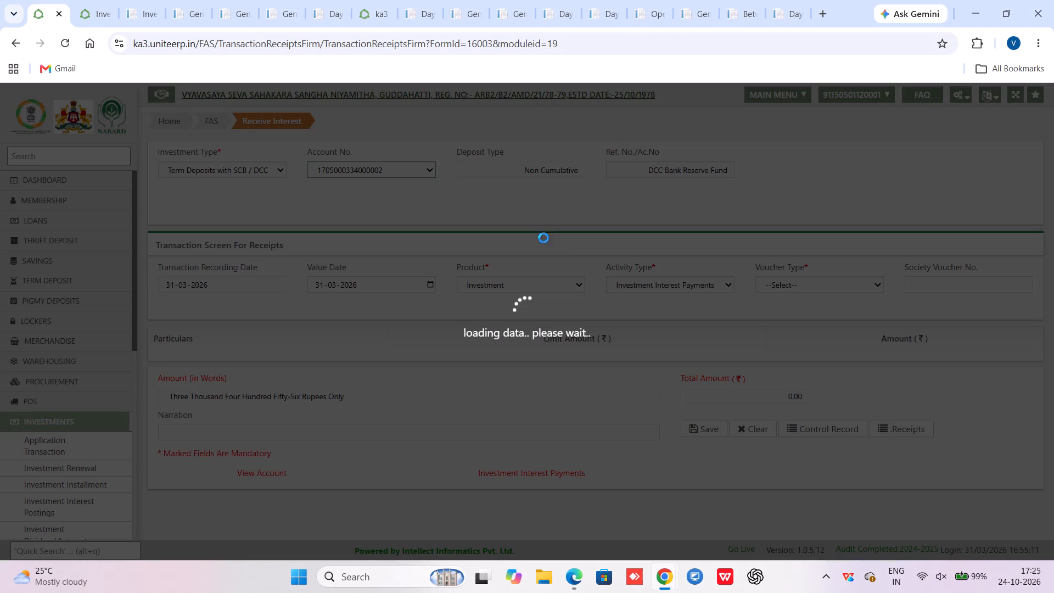
Set the voucher type to Transfer and choose the Transfer(₹) option in the transaction details.
{"action": "left_click", "coordinate": [781, 281]}
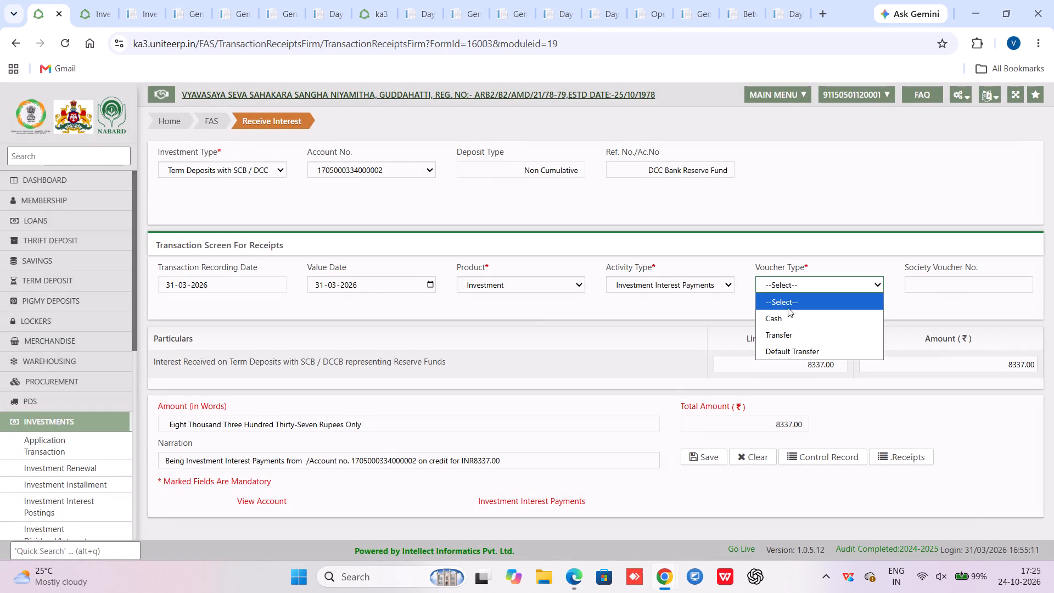
{"action": "left_click", "coordinate": [790, 334]}
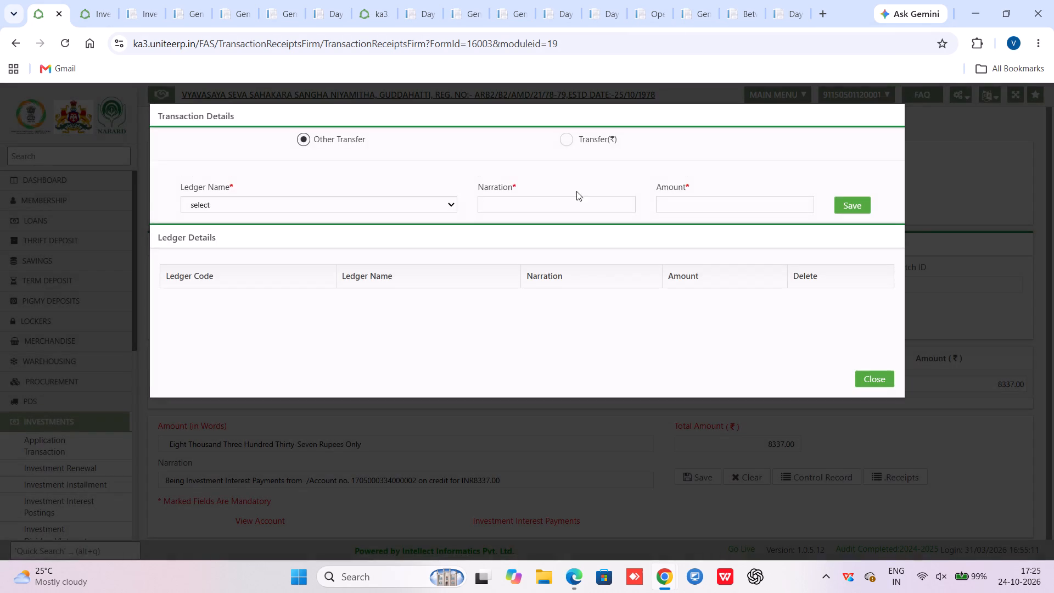
{"action": "left_click", "coordinate": [580, 137]}
{"action": "left_click", "coordinate": [591, 192]}
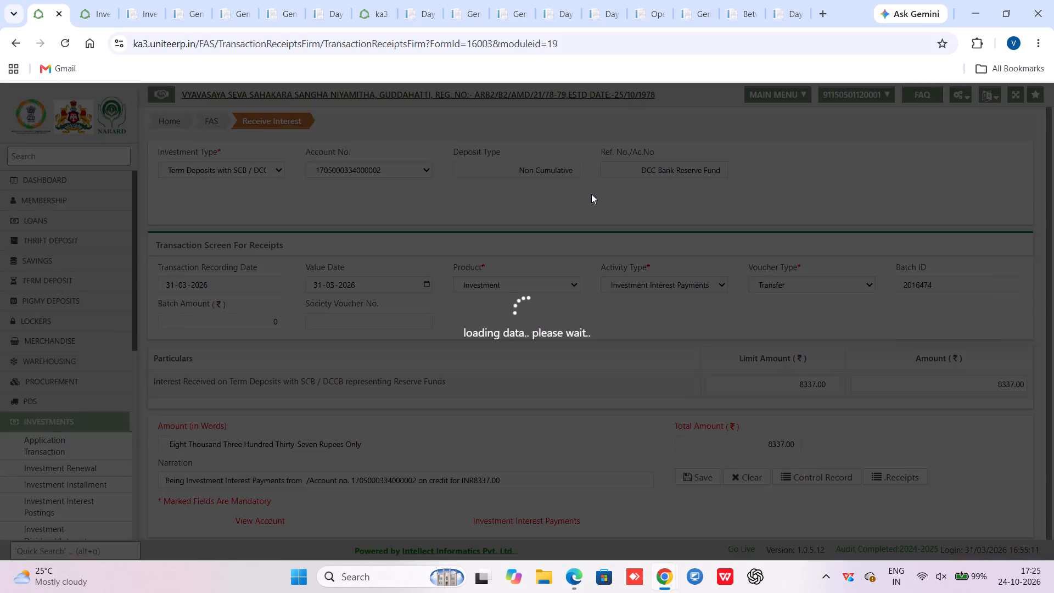
Open the amount of interest received on the reserve fund term deposit for editing.
{"action": "left_click_drag", "start_coordinate": [900, 387], "coordinate": [1053, 385]}
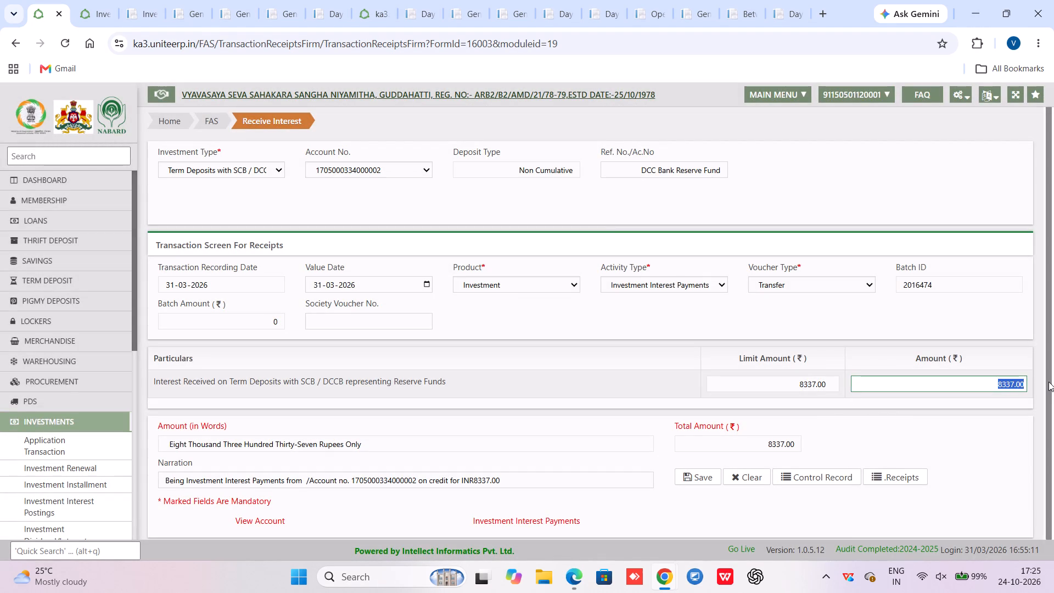